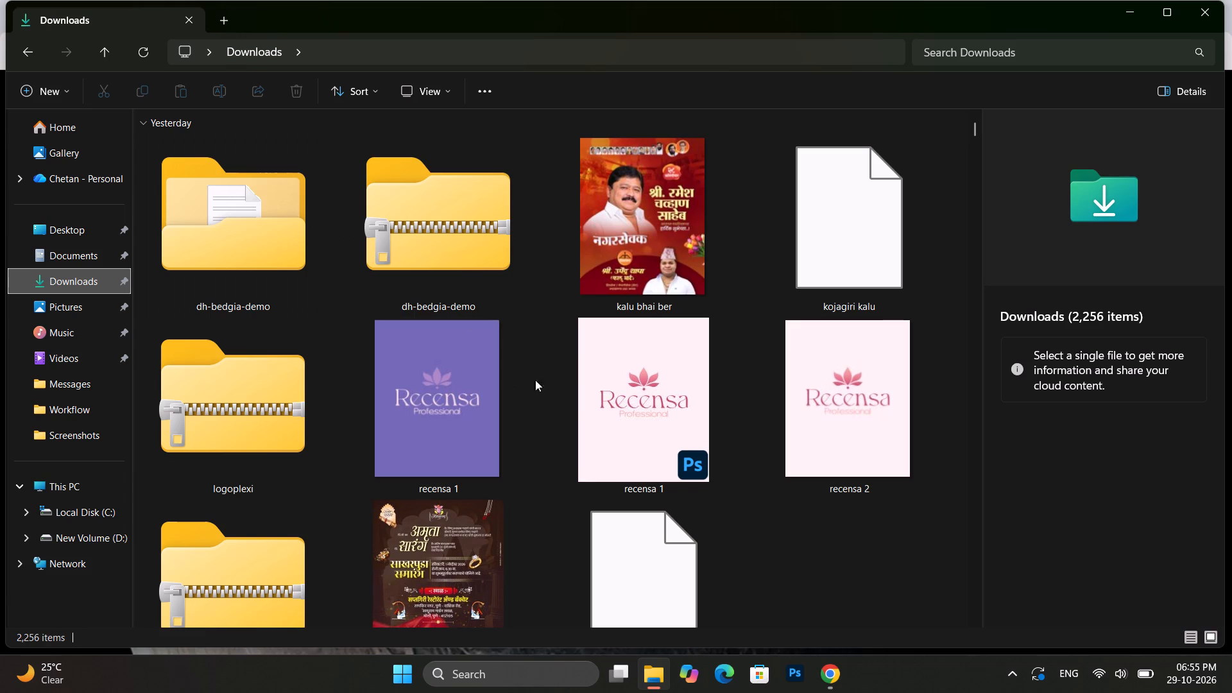
Open the "recensa 1" Photoshop document from the Downloads folder in Adobe Photoshop.
double_click(681, 442)
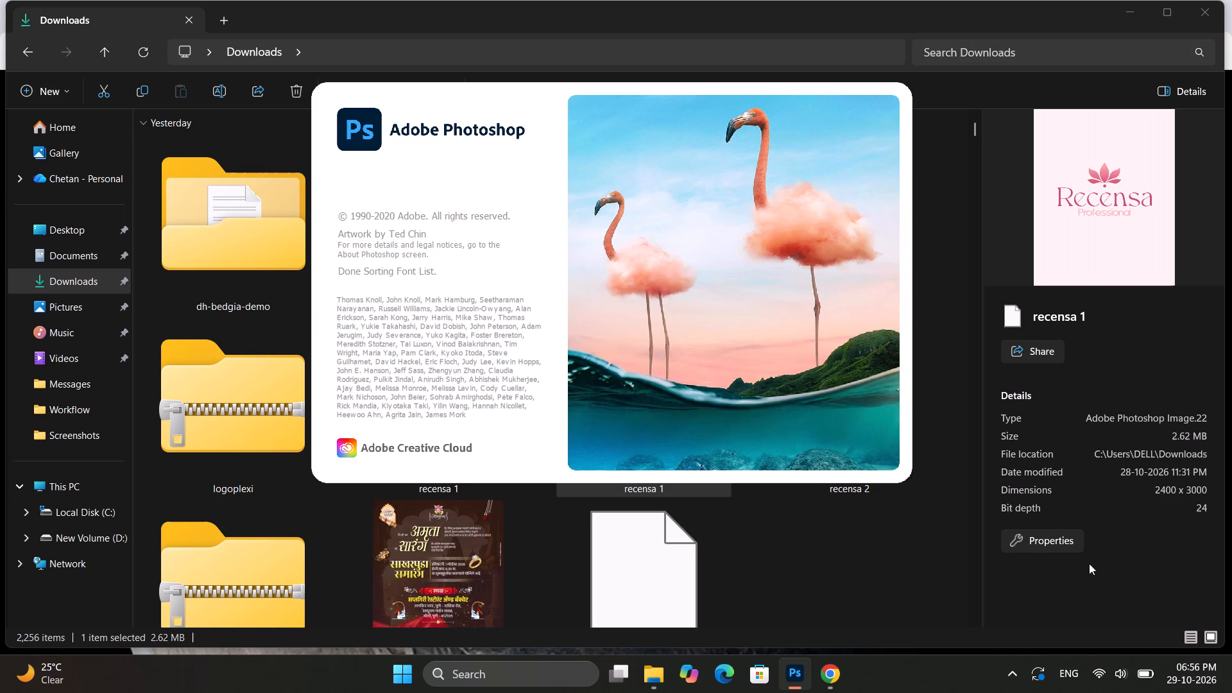
click(810, 689)
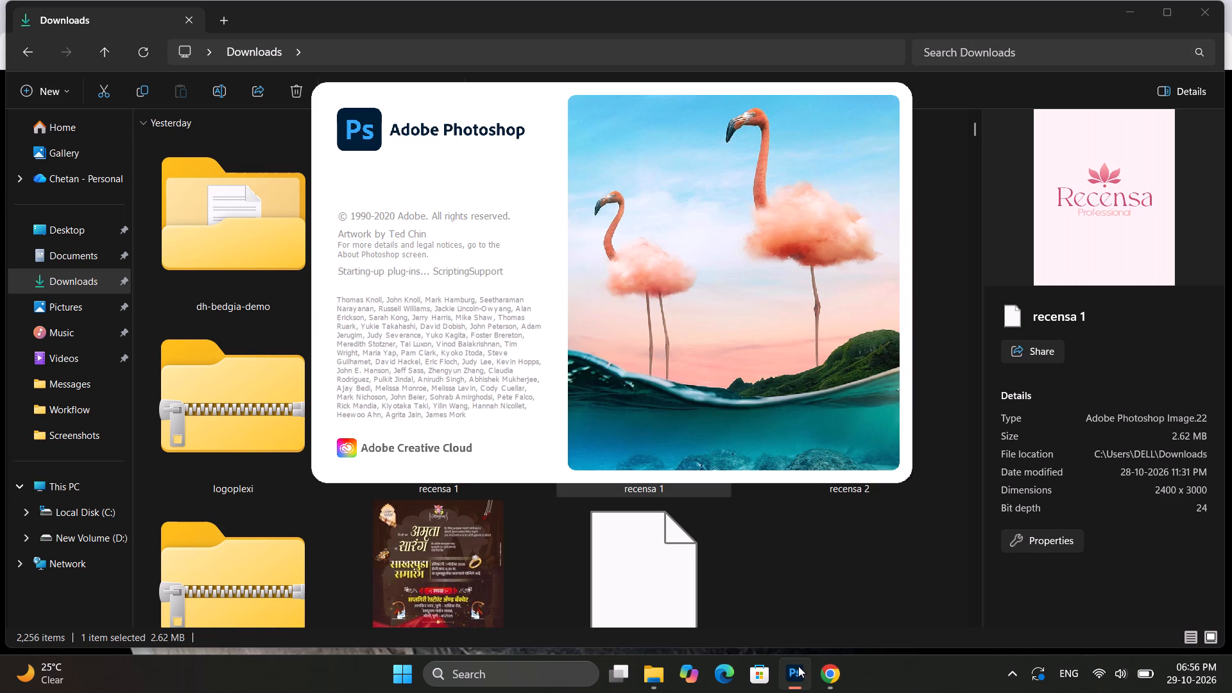
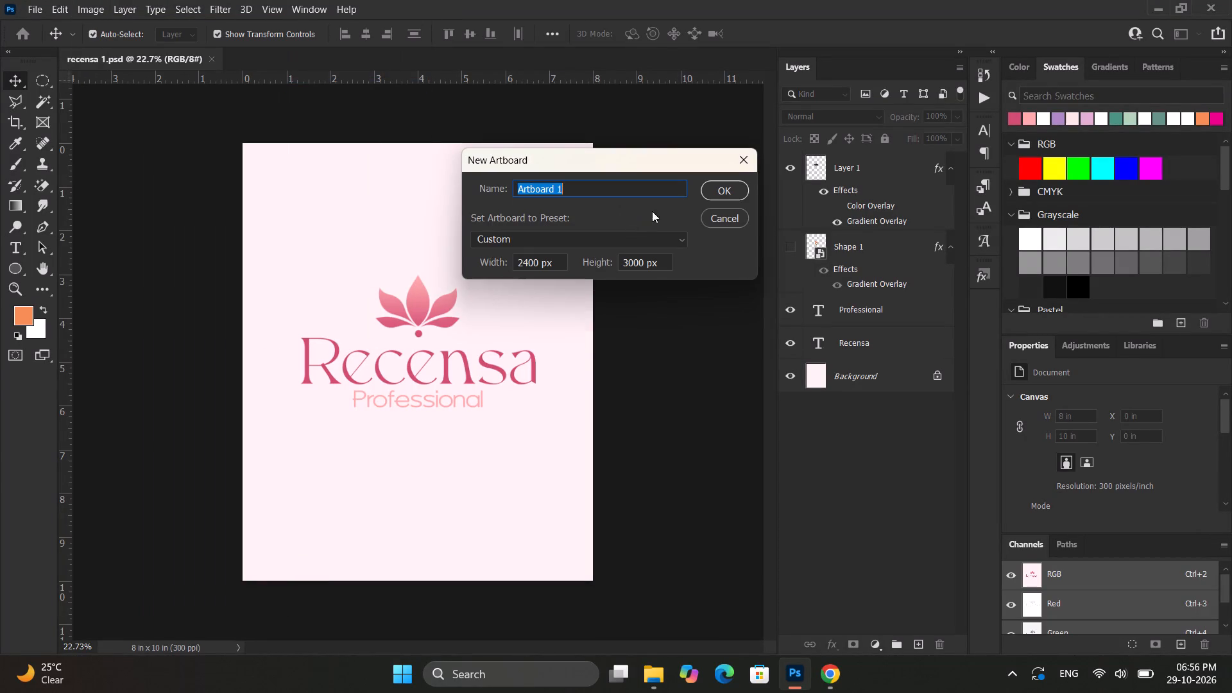
Create a custom artboard of 2400 × 3000 px named Artboard 1 around the logo design.
click(726, 195)
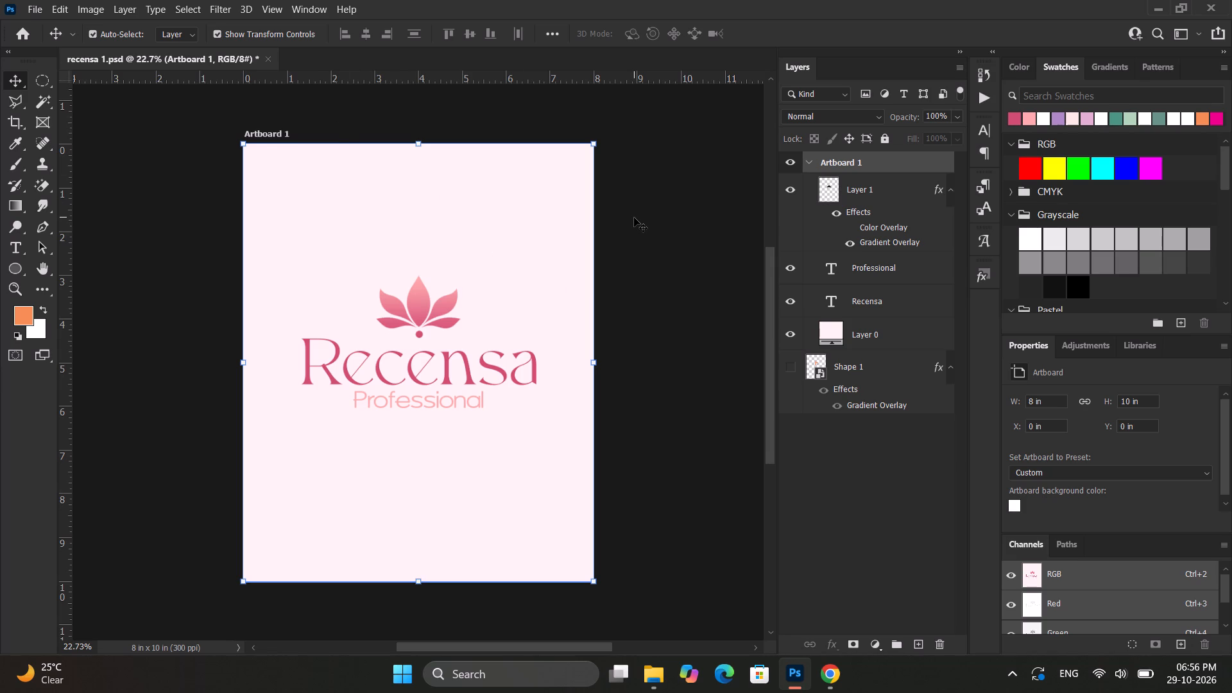
Add a second blank artboard of the same size directly to the right of Artboard 1.
key(shift+v)
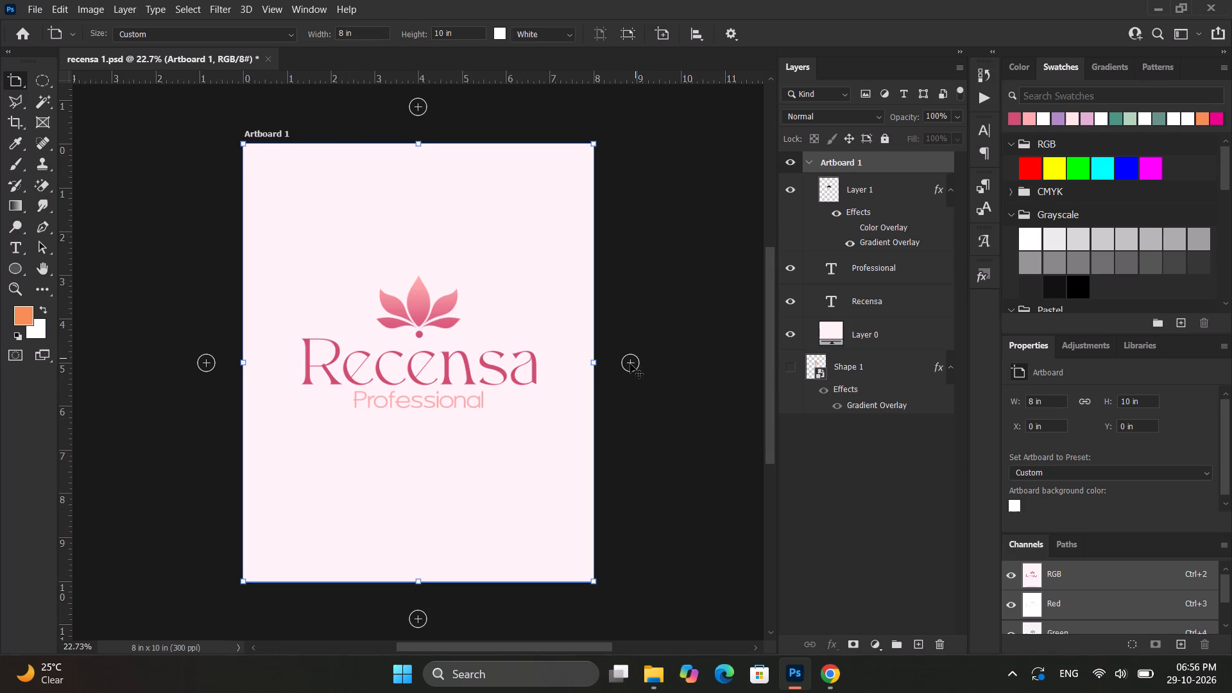
click(629, 364)
Duplicate Artboard 1's four layers together: Layer 1, Professional, Recensa and the Layer 0 background.
right_click(11, 81)
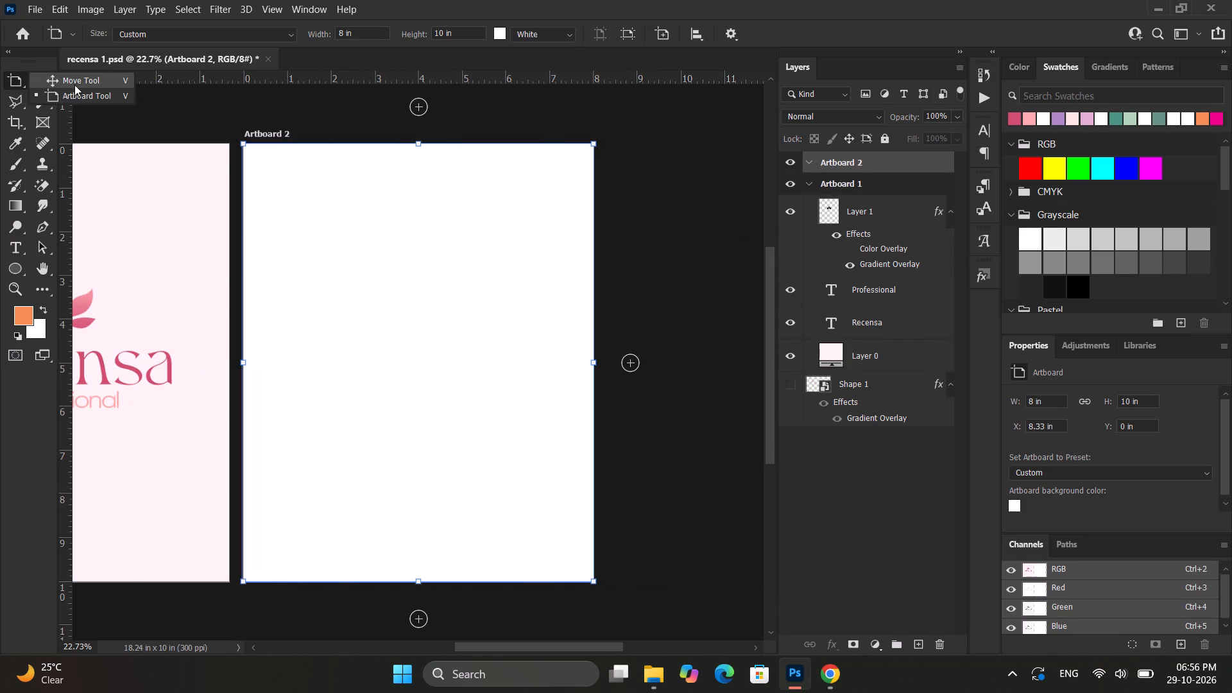
click(74, 83)
alt+scroll(255, 196, down, 5)
click(606, 225)
alt+scroll(356, 258, up, 2)
ctrl+scroll(356, 258, up, 4)
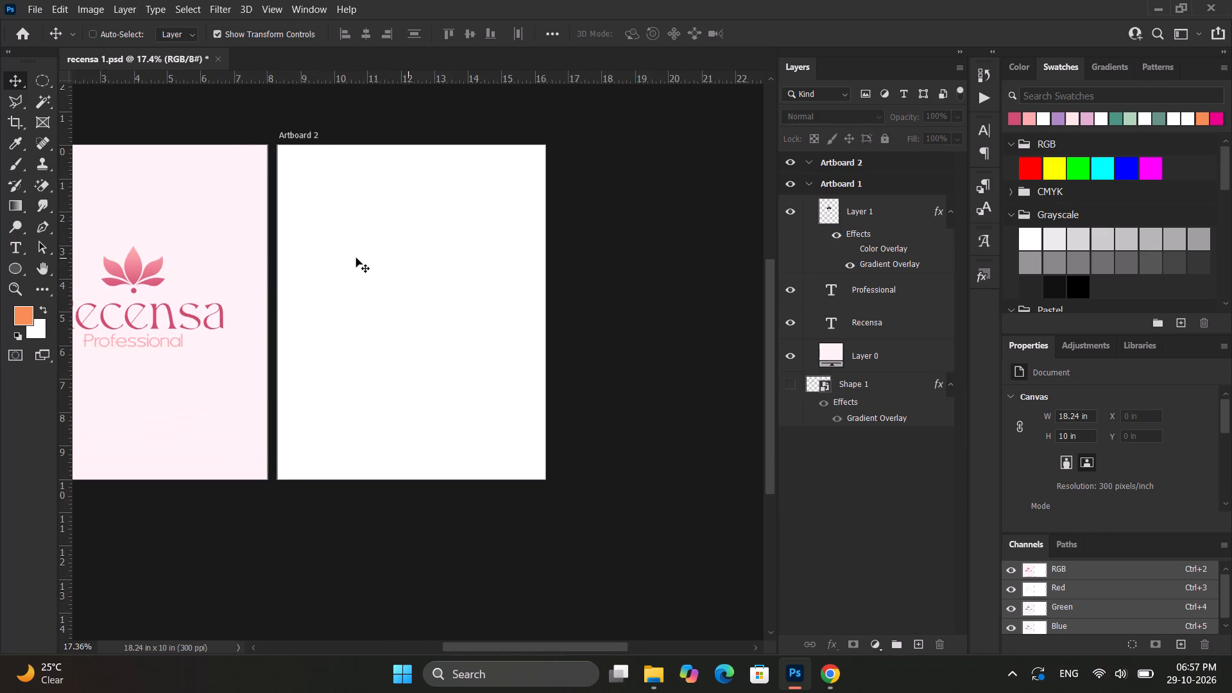
ctrl+scroll(356, 258, up, 5)
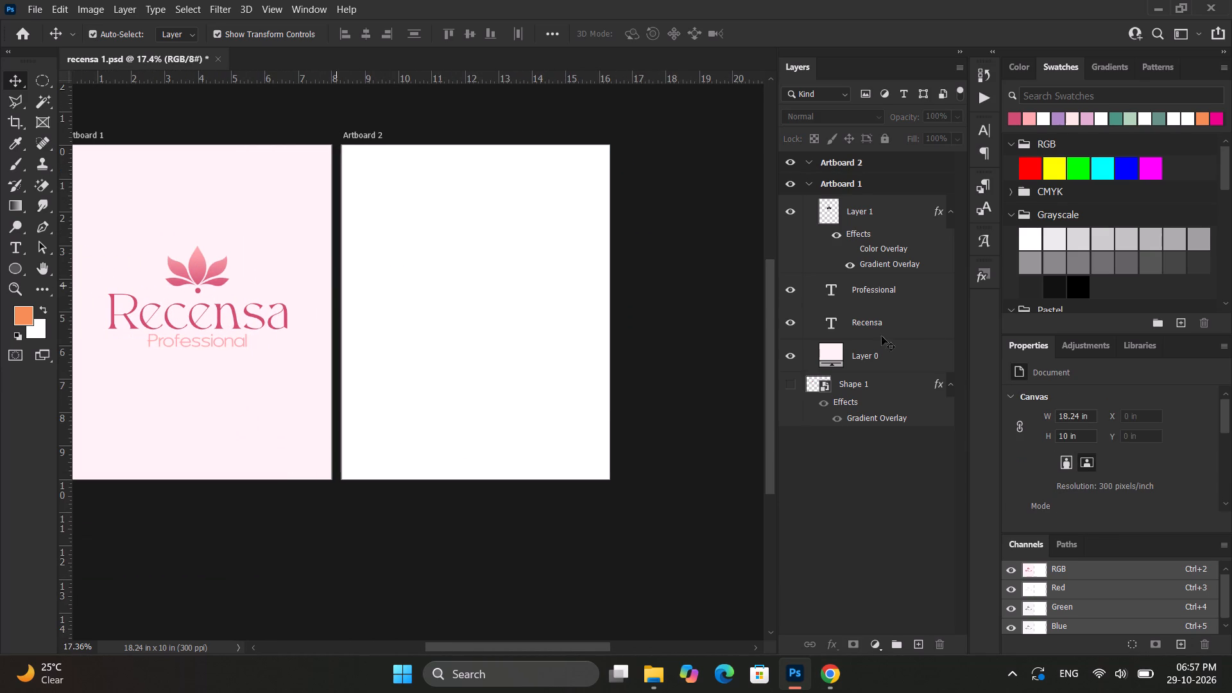
click(896, 366)
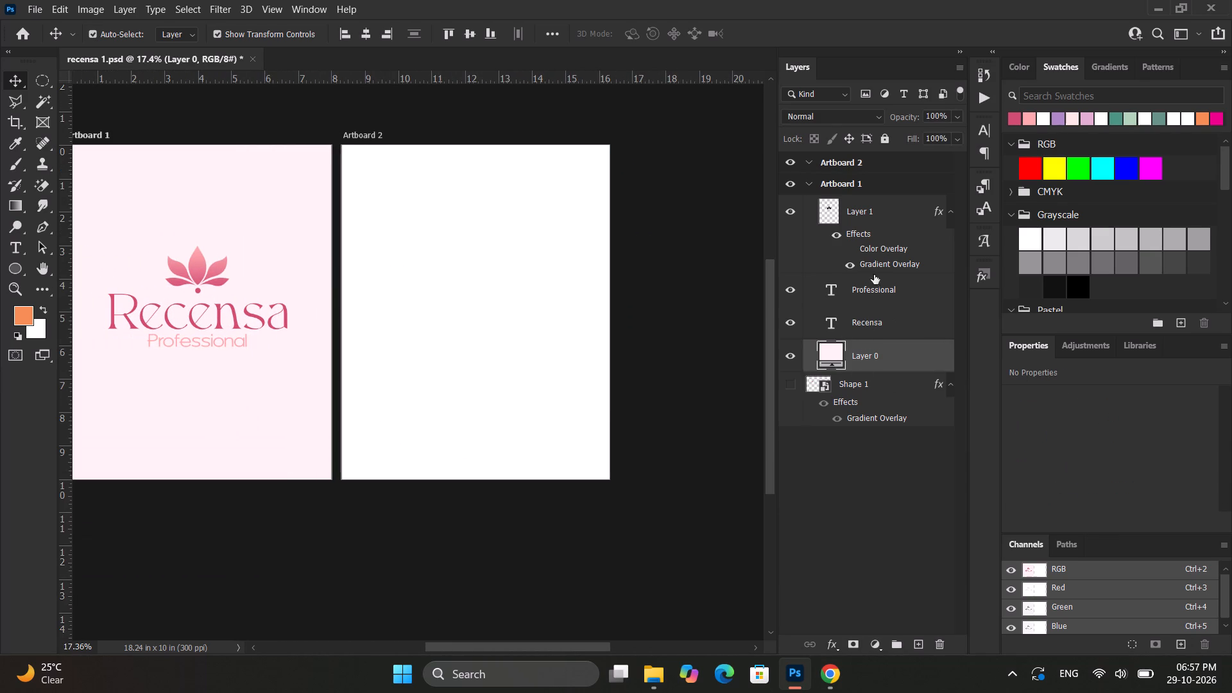
shift+click(882, 205)
key(ctrl+j)
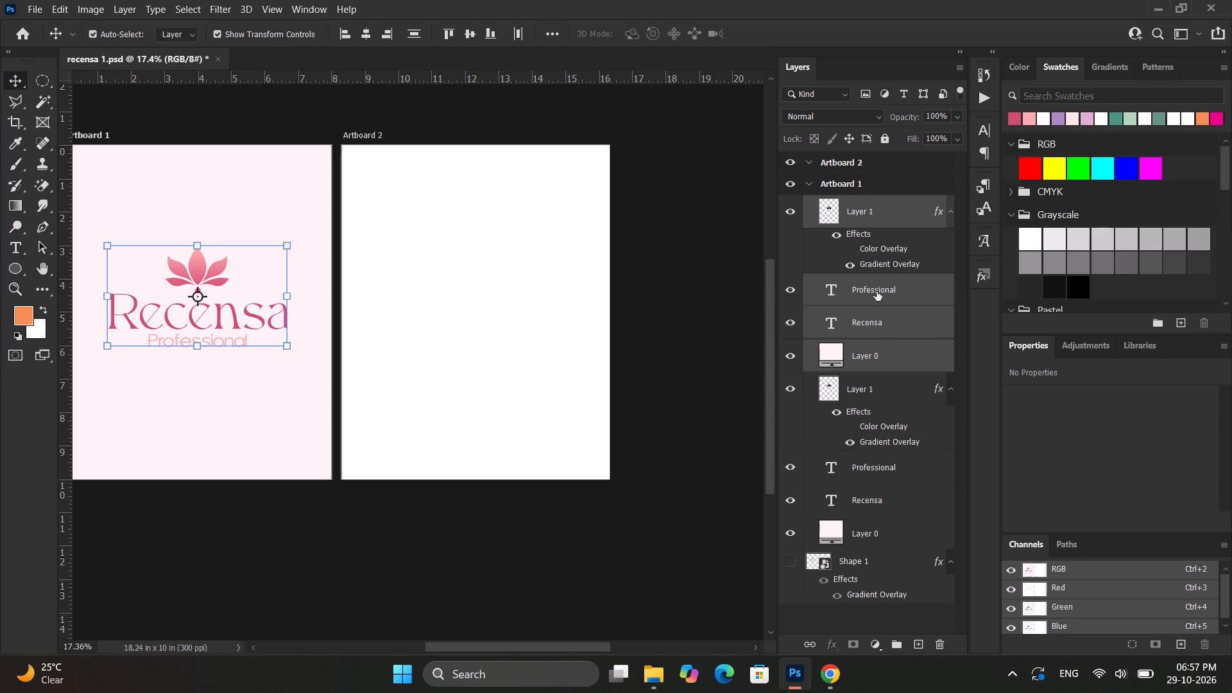
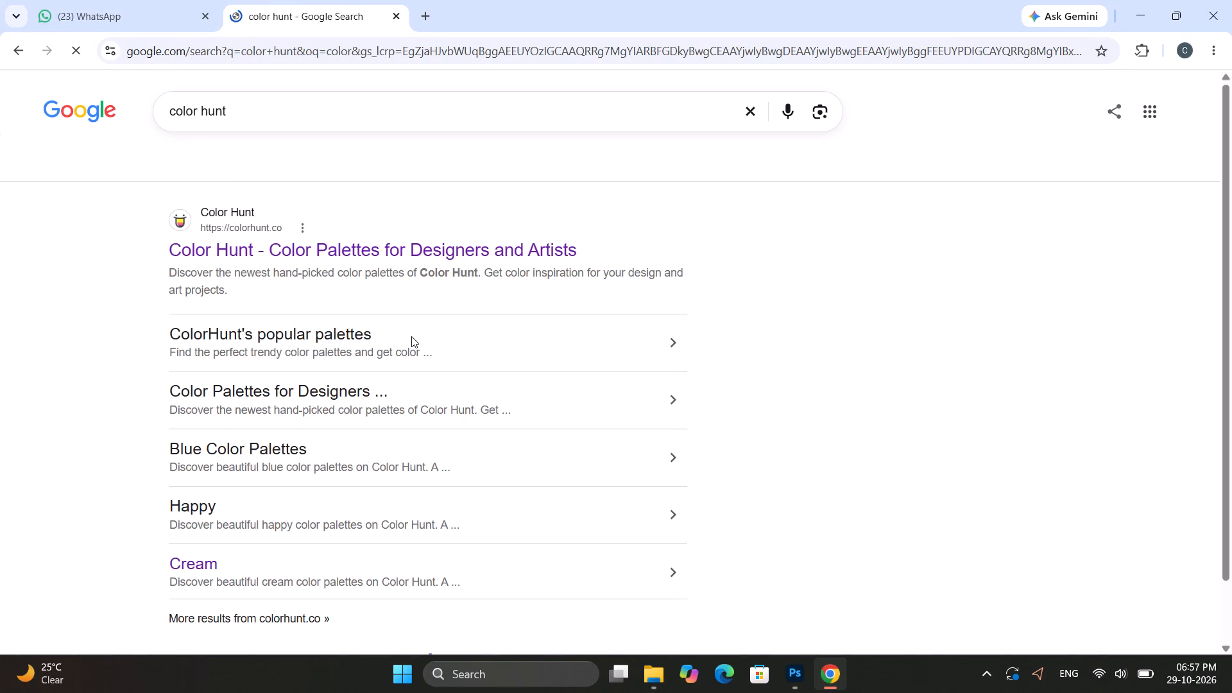
Copy the dark green #15370D from a green-and-gold Color Hunt palette and apply it as the fill of Artboard 2's Layer 0 background.
click(363, 252)
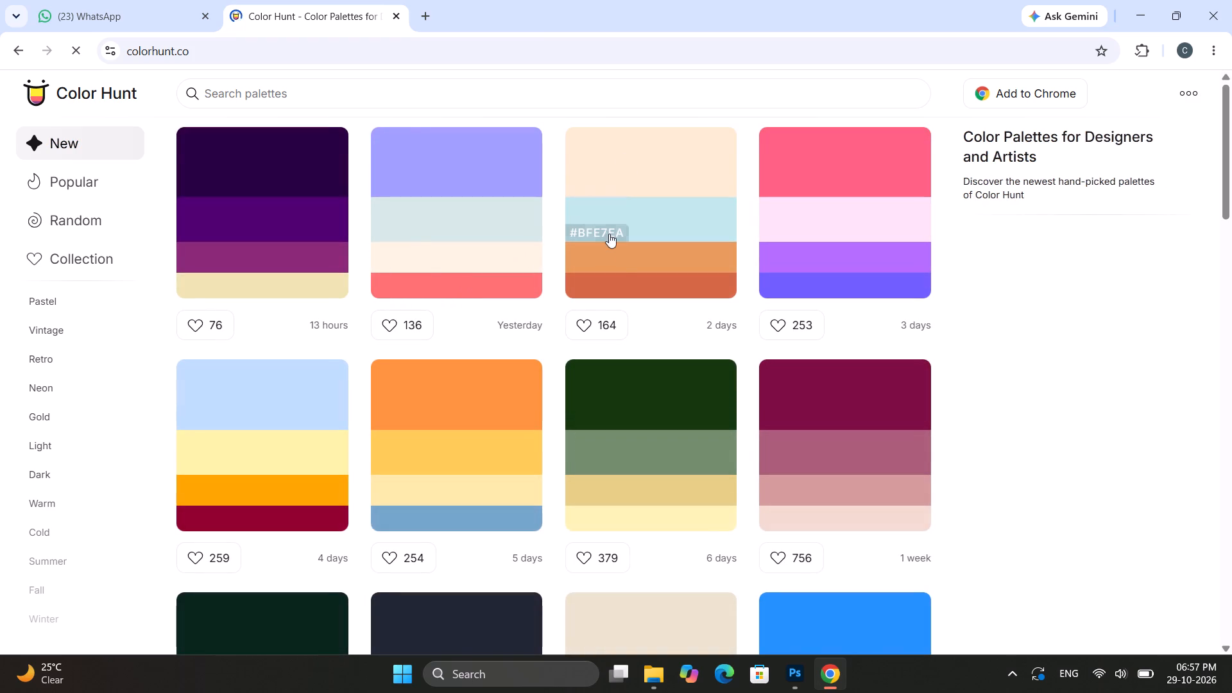
scroll(671, 359, down, 1)
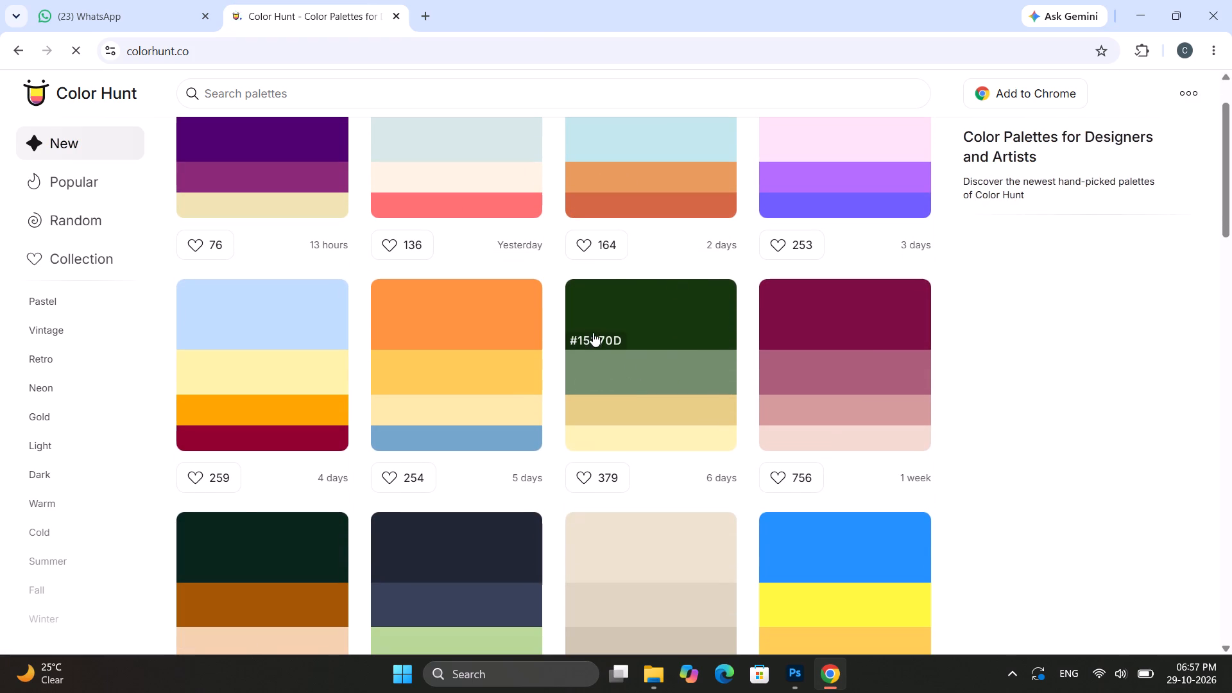
click(593, 332)
click(1131, 8)
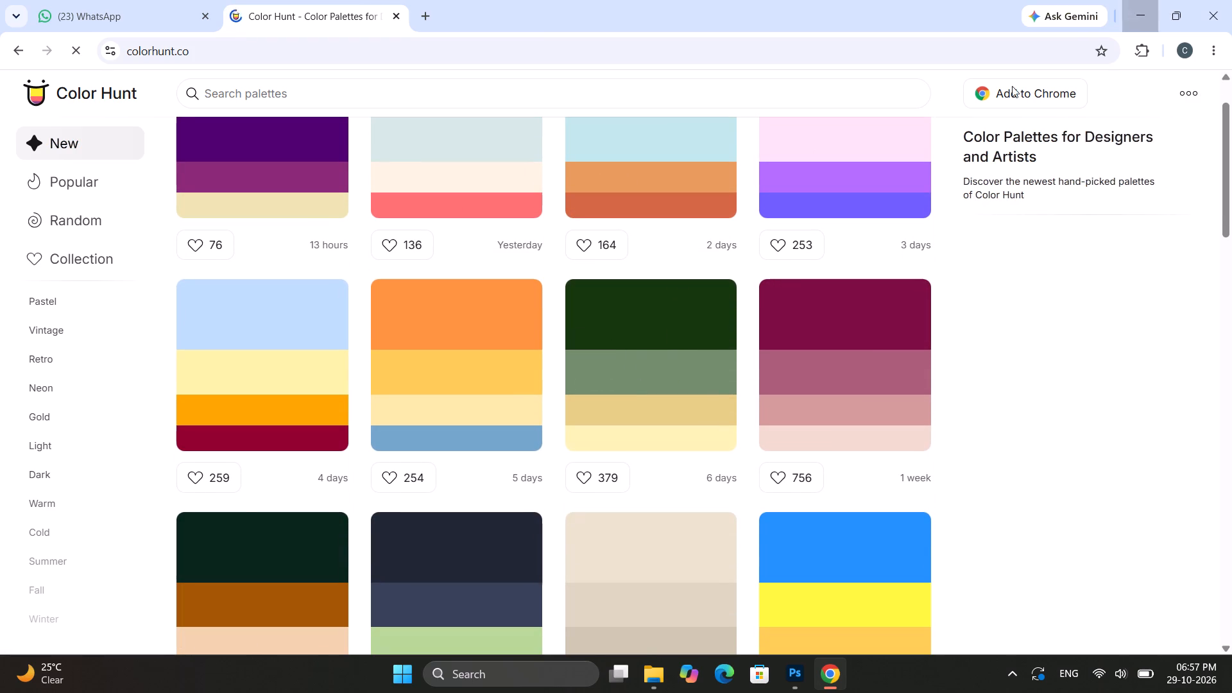
click(534, 424)
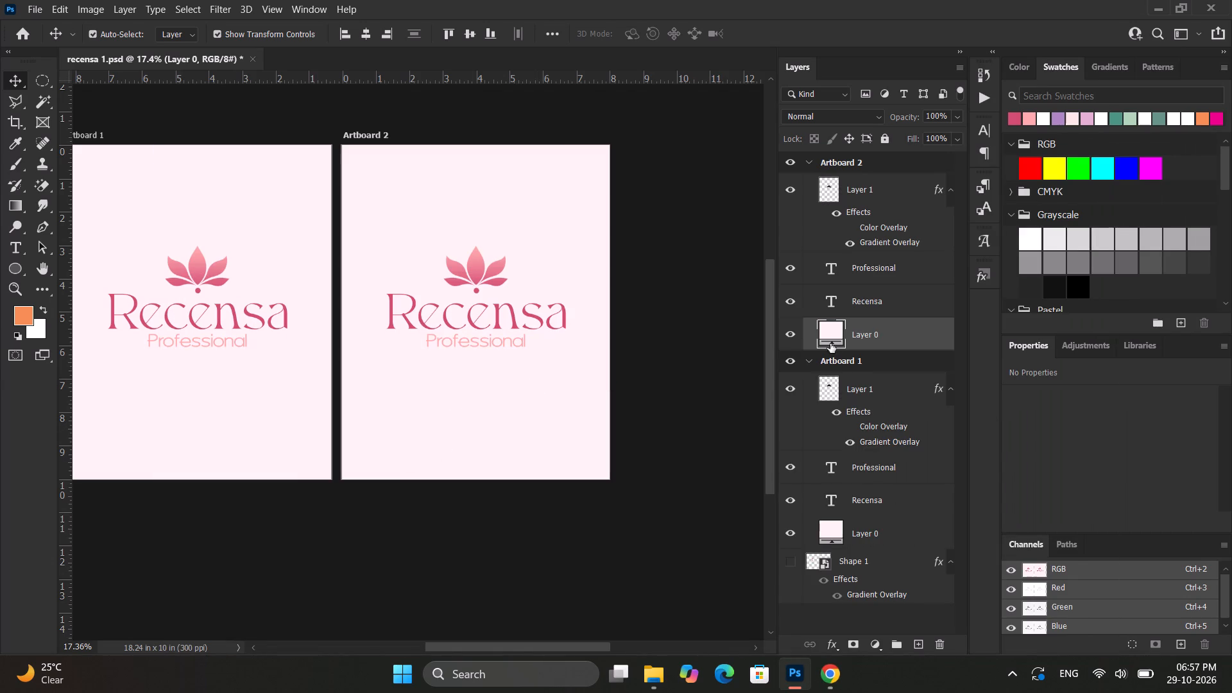
double_click(834, 336)
key(ctrl+v)
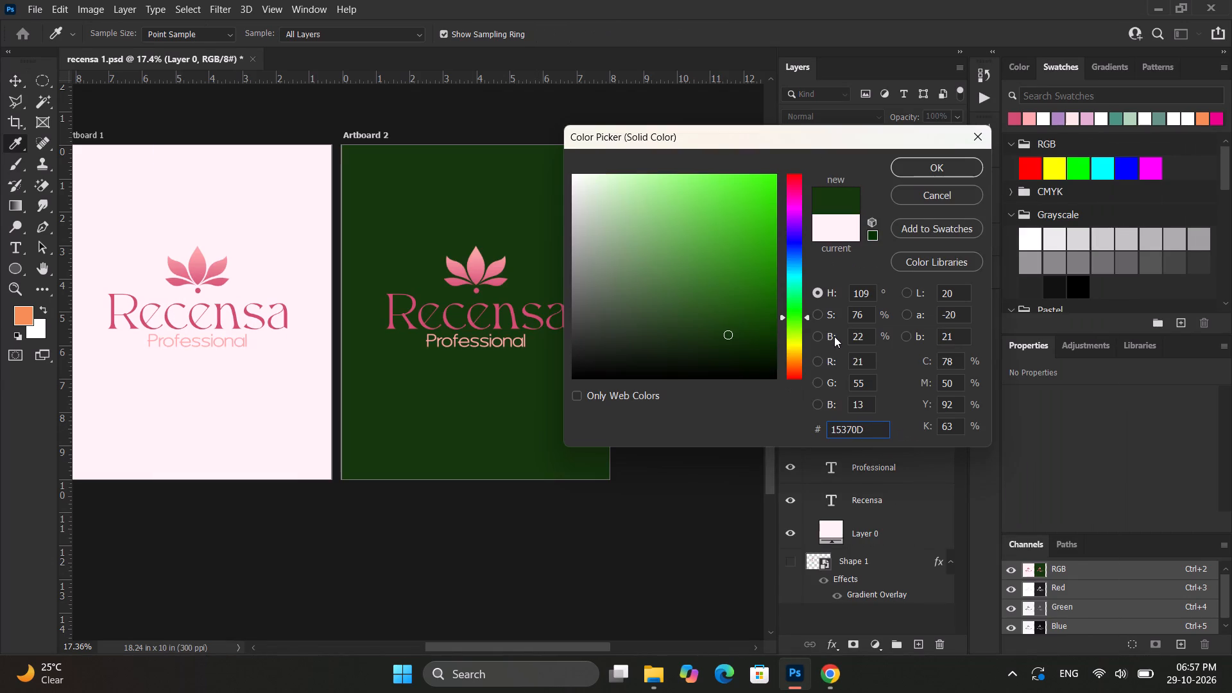
key(Return)
Copy the sage green #728E6D from the same Color Hunt palette and return to Photoshop.
click(827, 671)
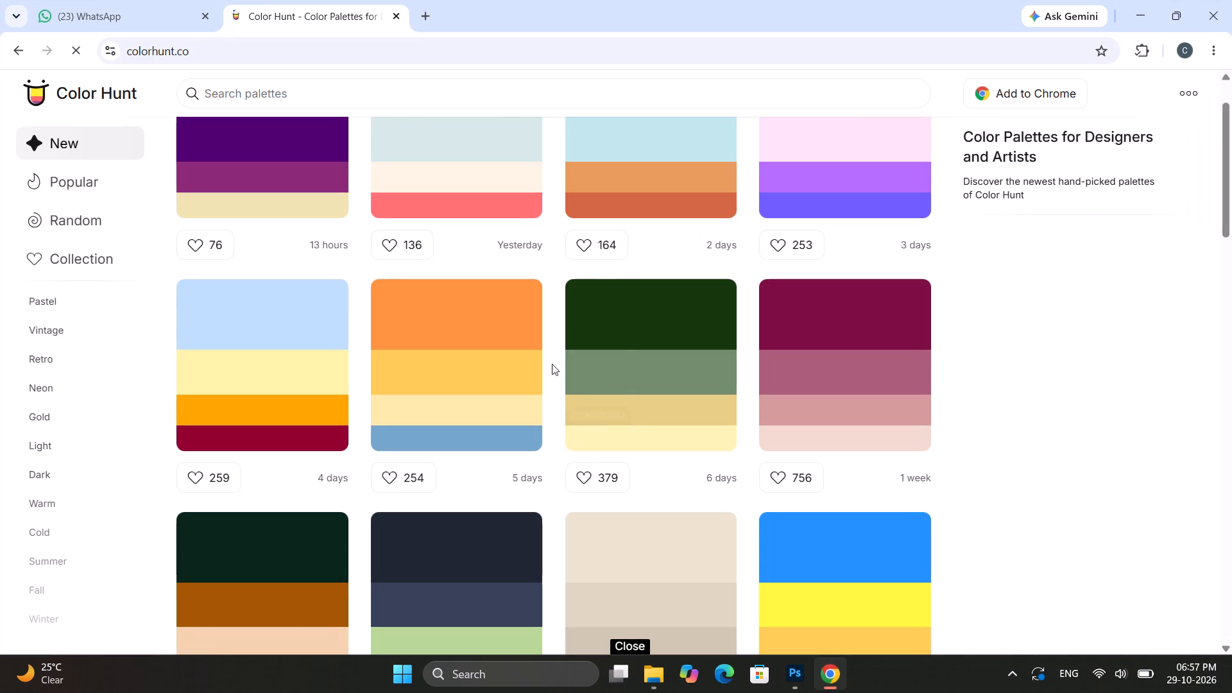
click(601, 388)
click(1138, 13)
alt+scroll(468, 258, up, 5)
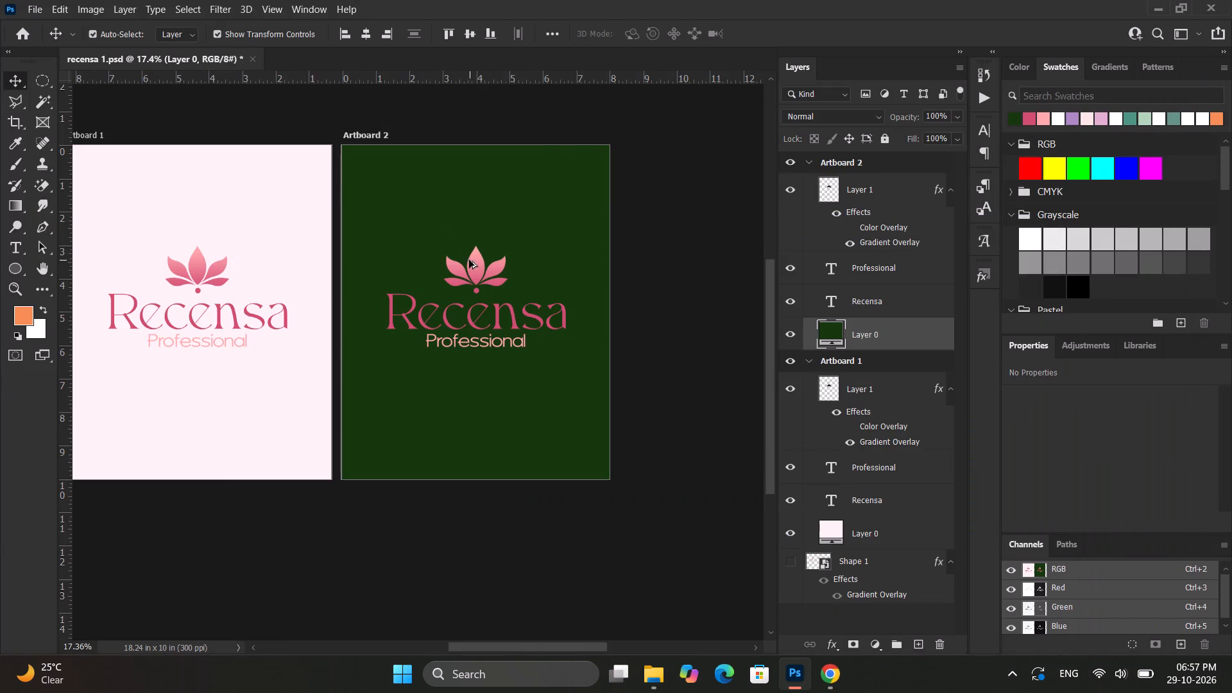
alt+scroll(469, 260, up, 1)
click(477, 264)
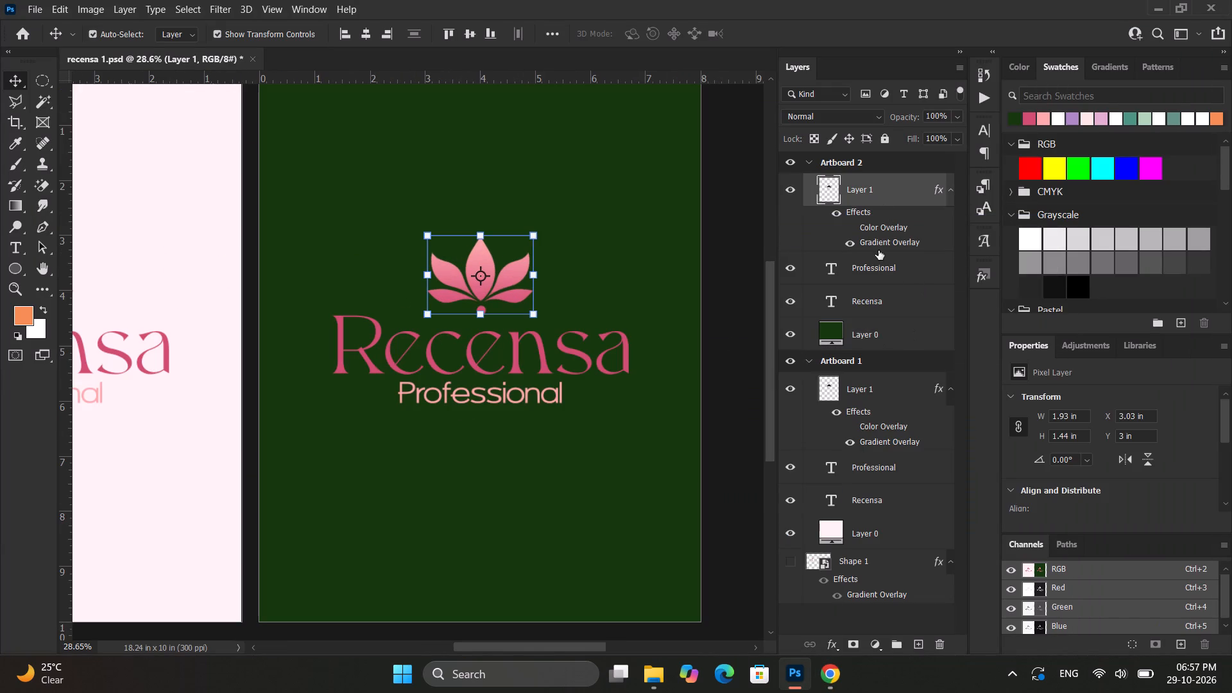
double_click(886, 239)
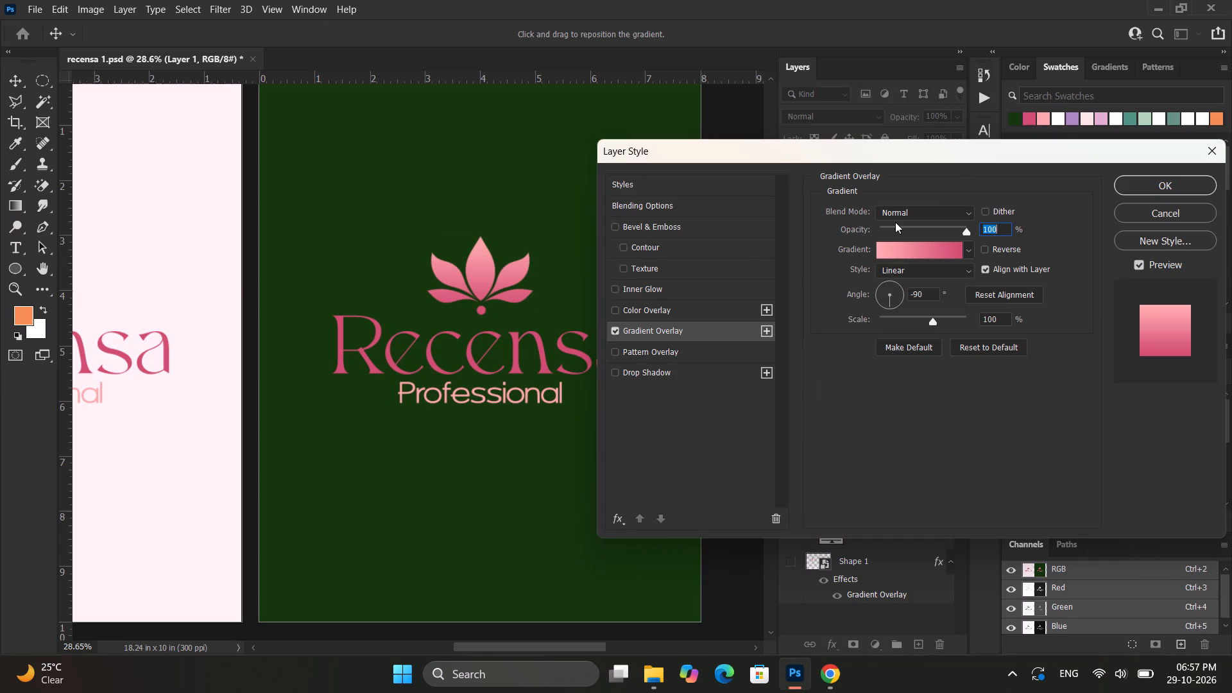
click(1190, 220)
Set the text colour of Artboard 2's Professional layer to #728E6D.
click(542, 392)
scroll(1177, 406, down, 8)
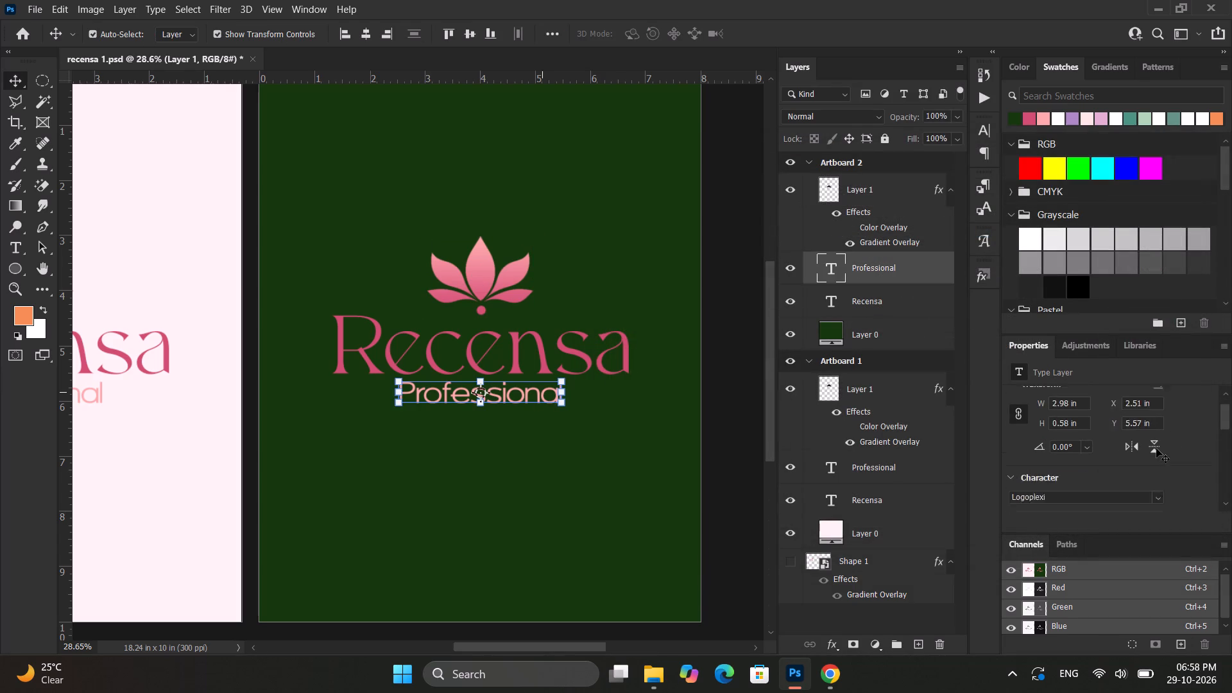
scroll(1143, 465, down, 3)
click(1143, 452)
key(ctrl+v)
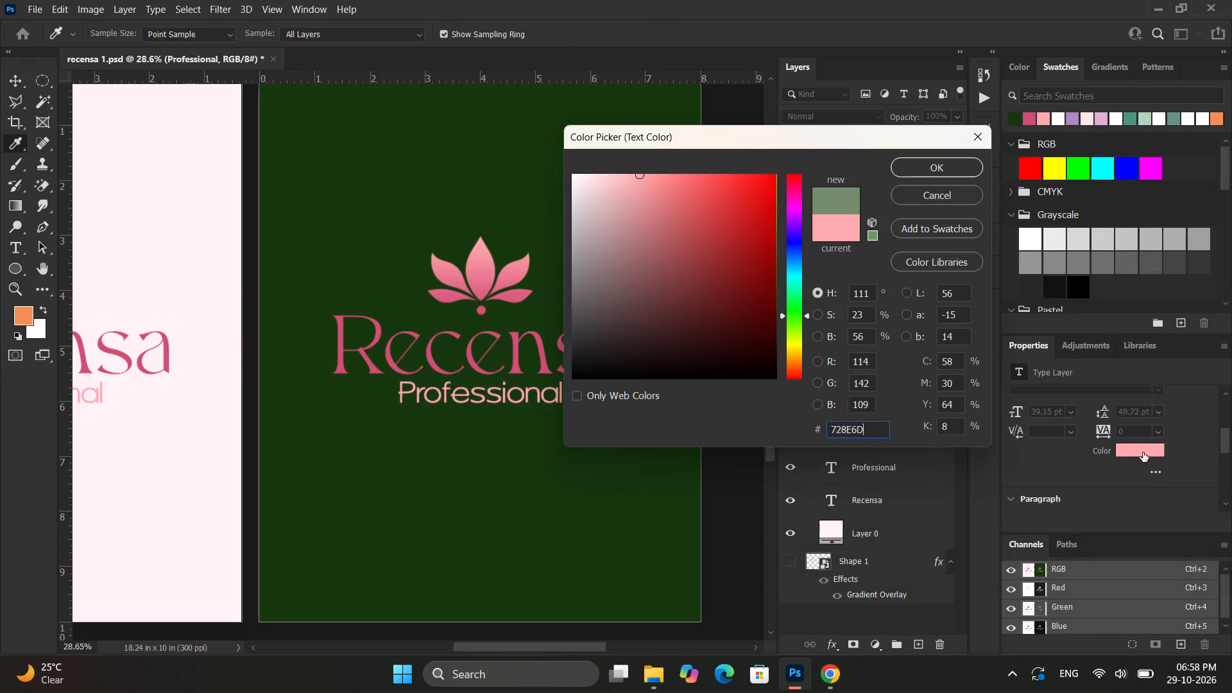
key(Return)
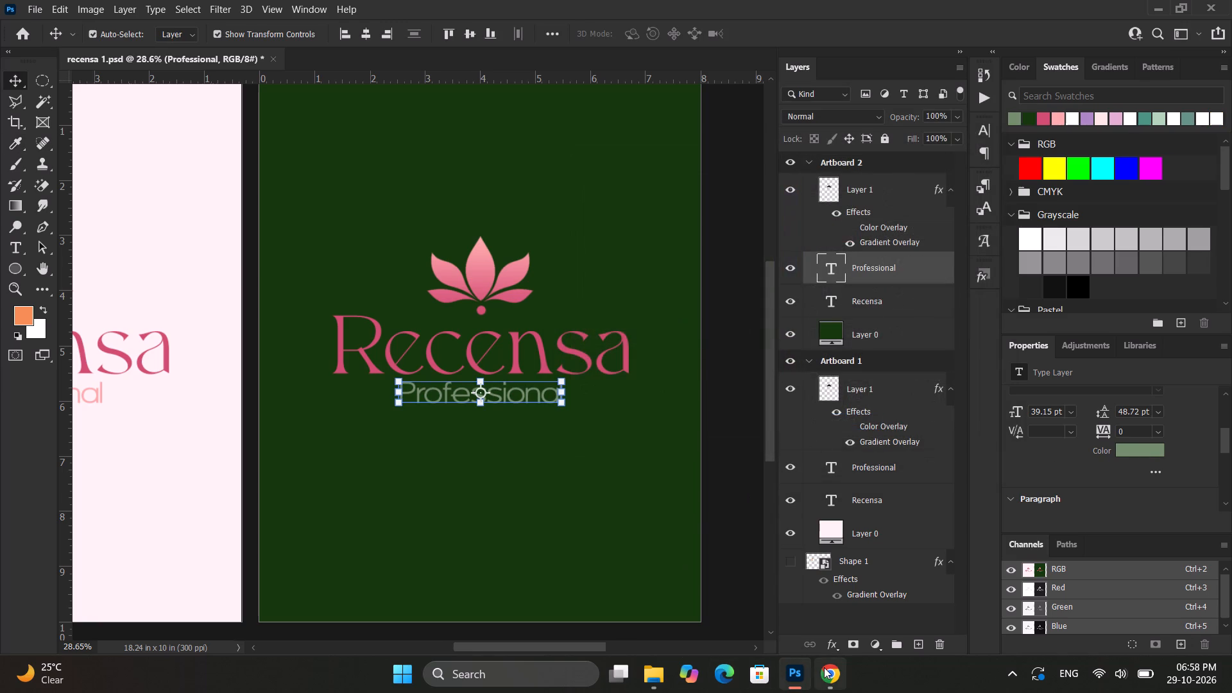
Copy the gold #E5CD82 from the green Color Hunt palette and apply it as the text colour of Artboard 2's Recensa layer.
click(824, 667)
click(607, 420)
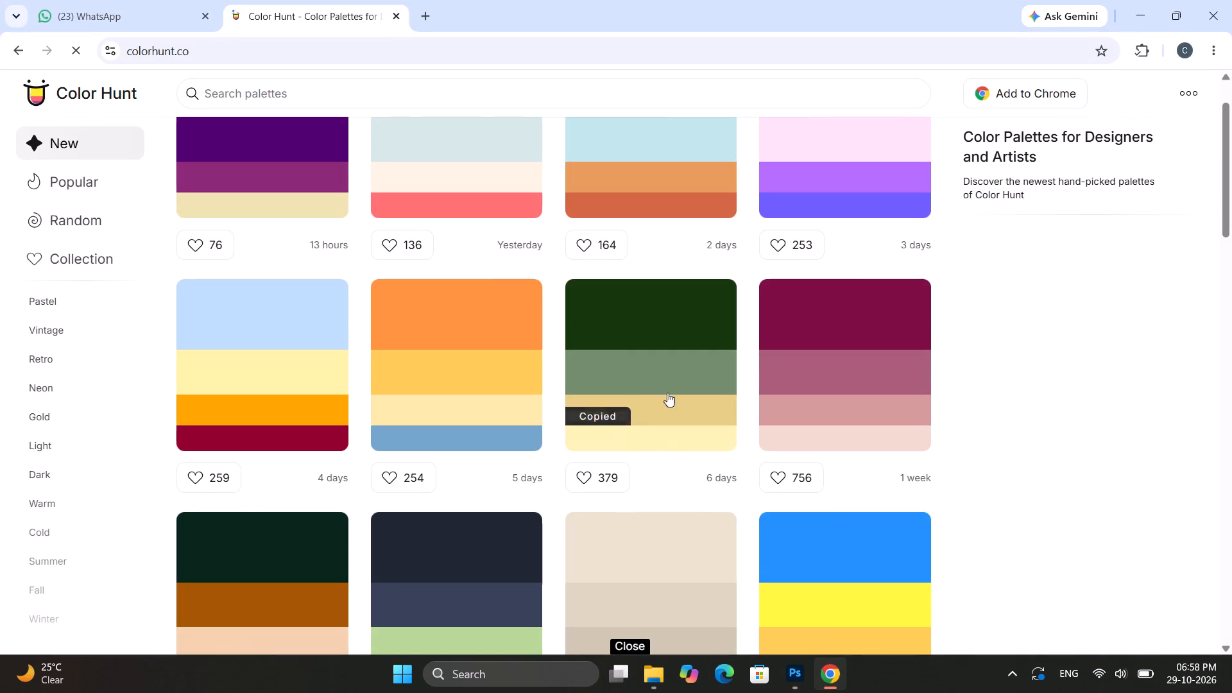
click(1136, 19)
click(595, 349)
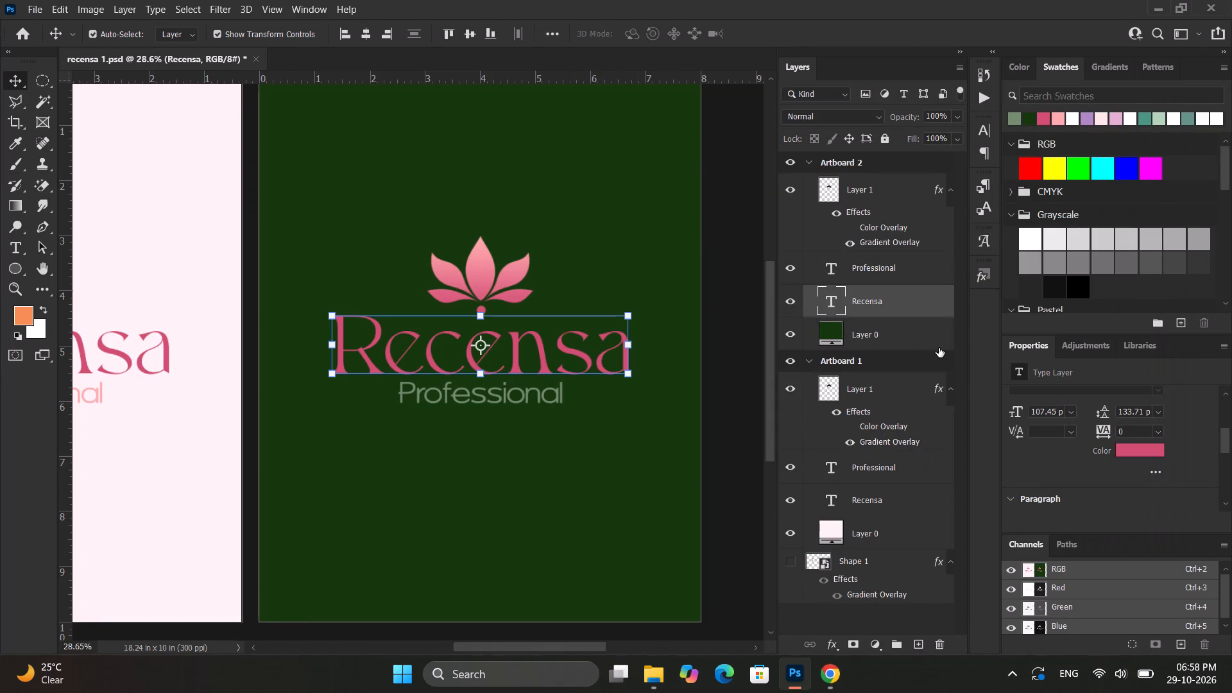
click(1129, 454)
key(ctrl+v)
key(Return)
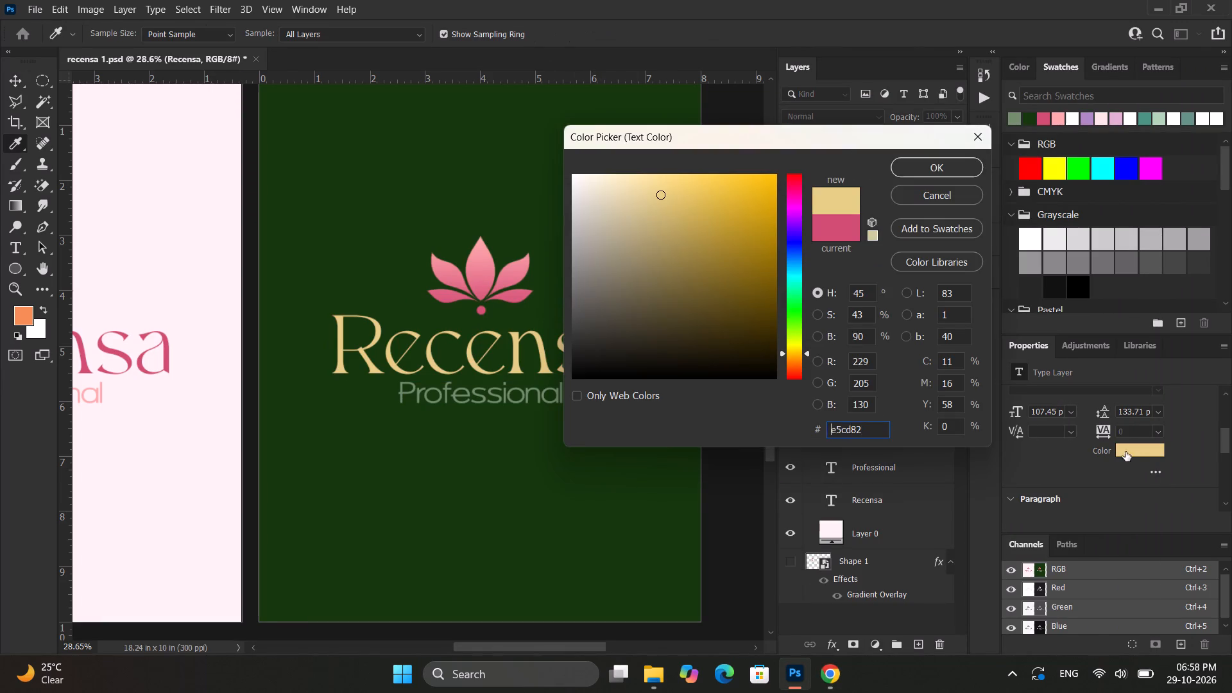
click(746, 330)
Change the starting colour stop of the Artboard 2 lotus's Gradient Overlay to #E5CD82.
click(466, 273)
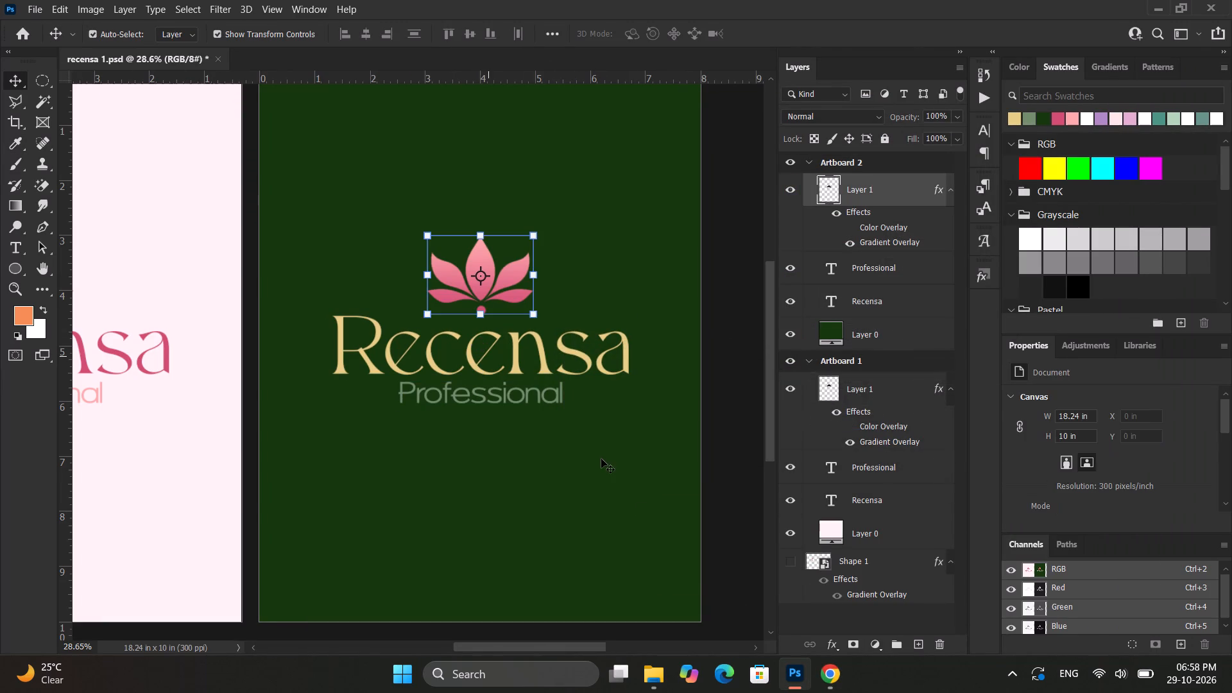
click(832, 683)
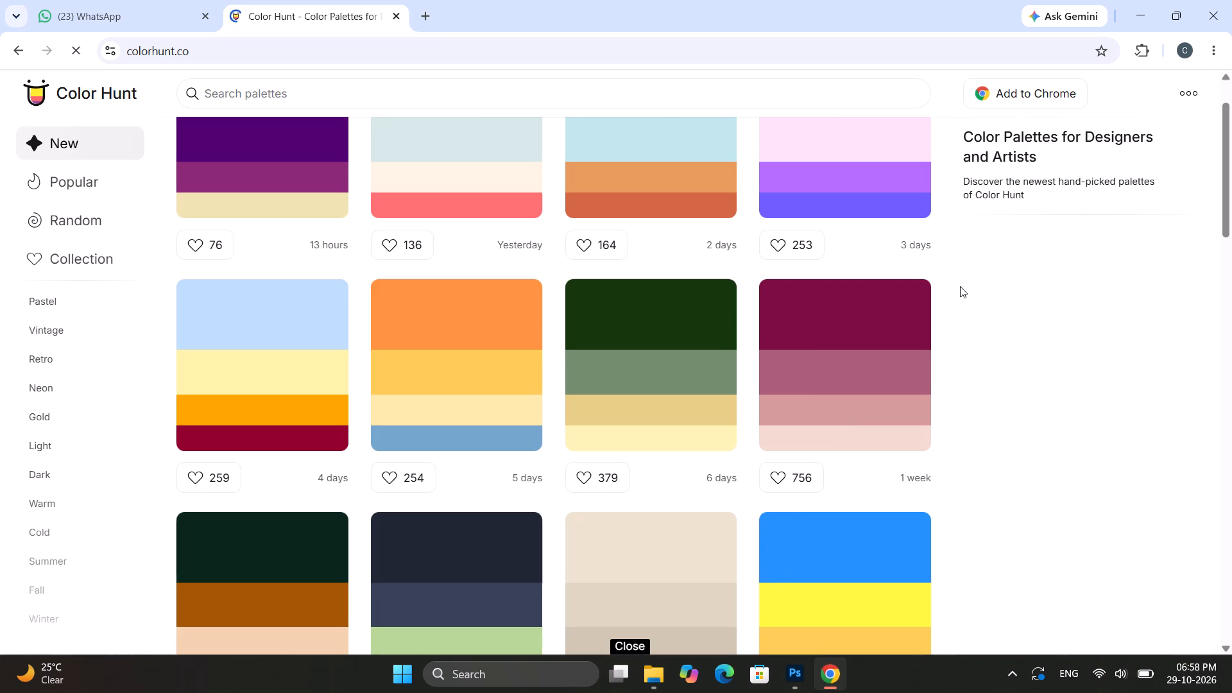
click(1140, 16)
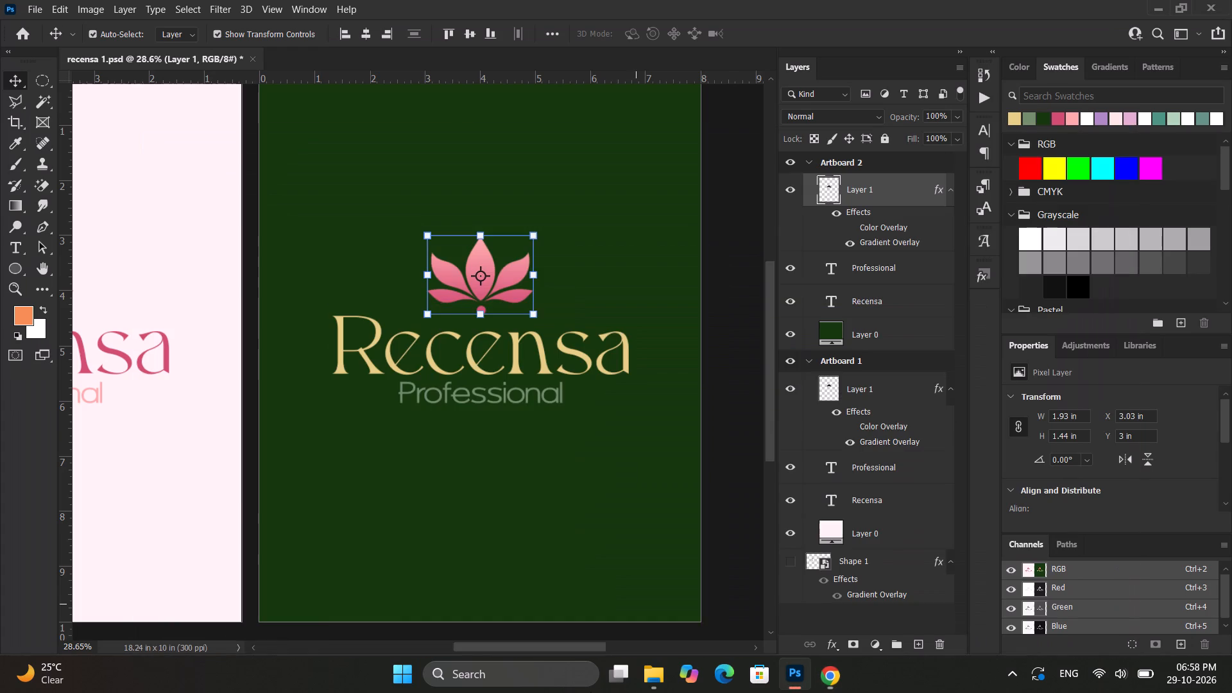
double_click(891, 241)
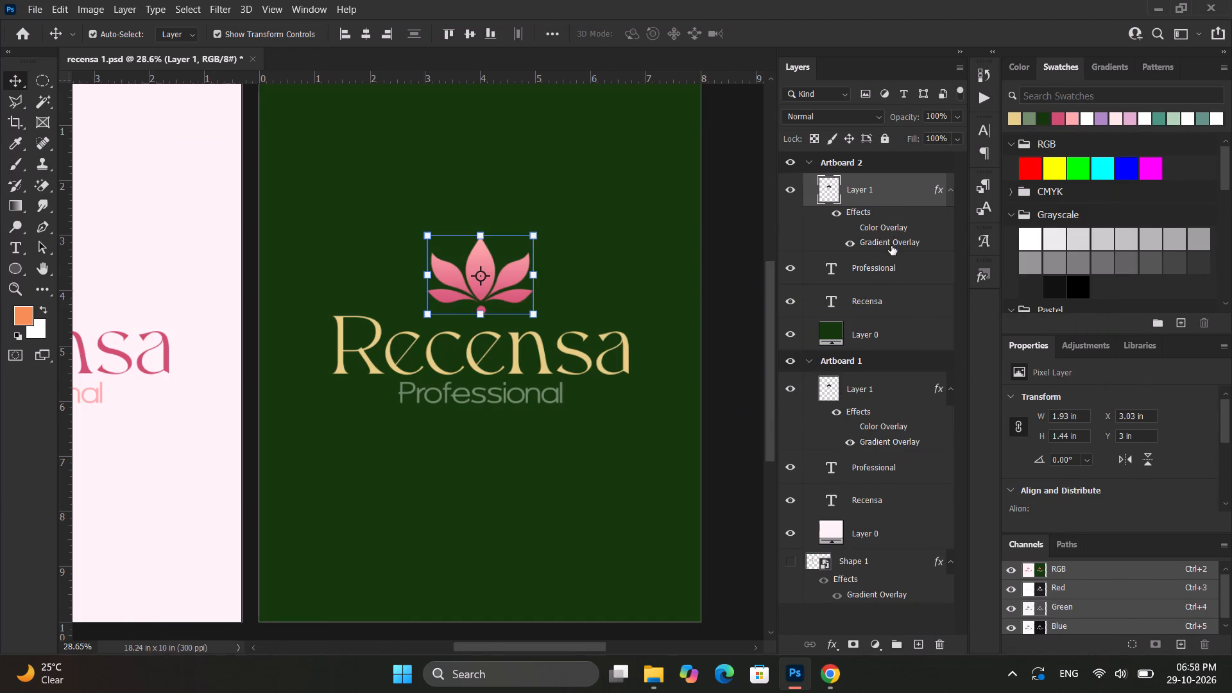
click(926, 253)
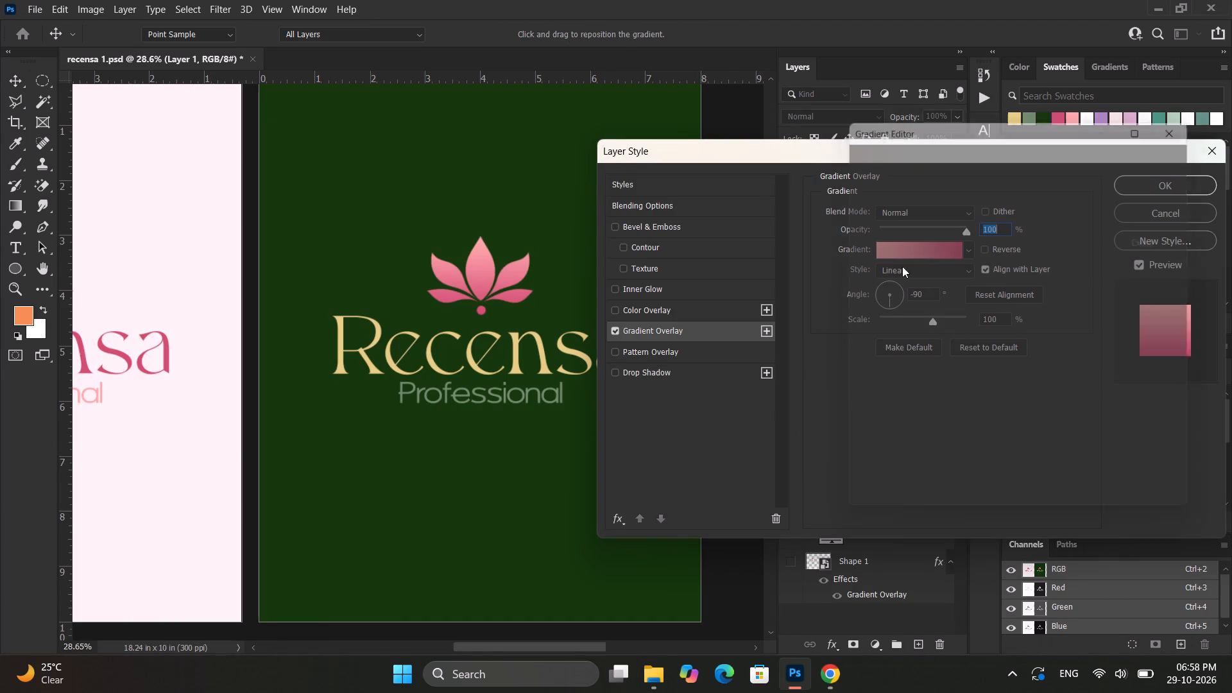
click(862, 413)
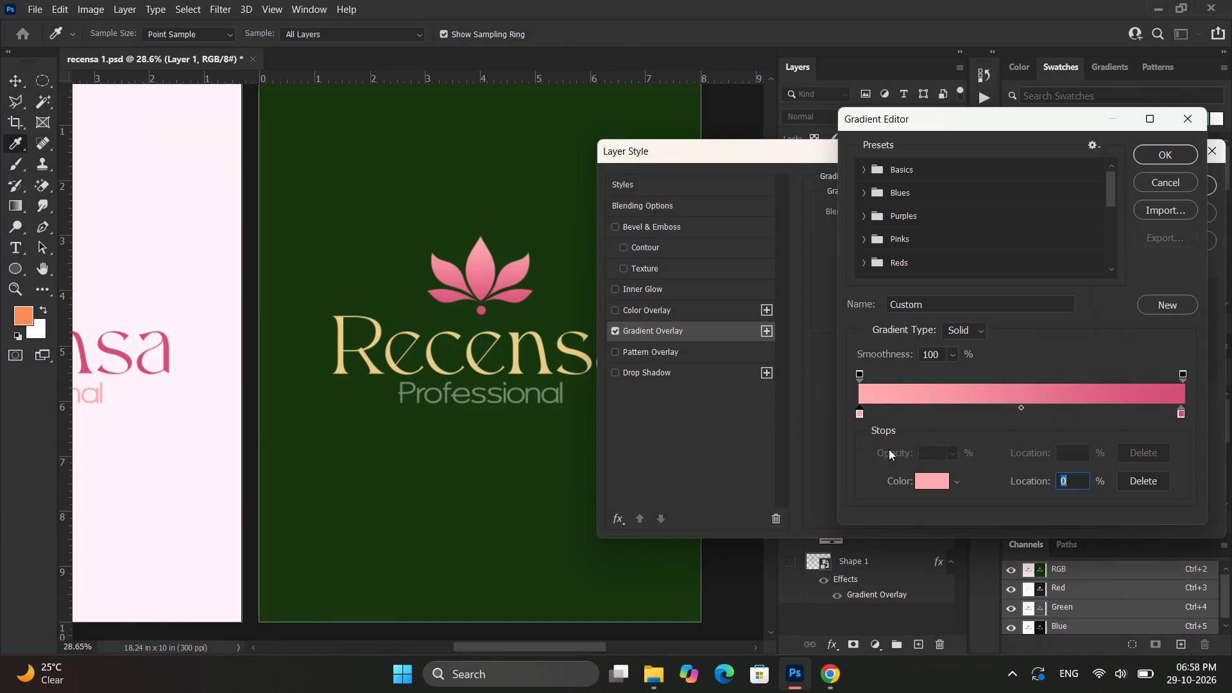
click(939, 479)
key(ctrl+v)
key(Return)
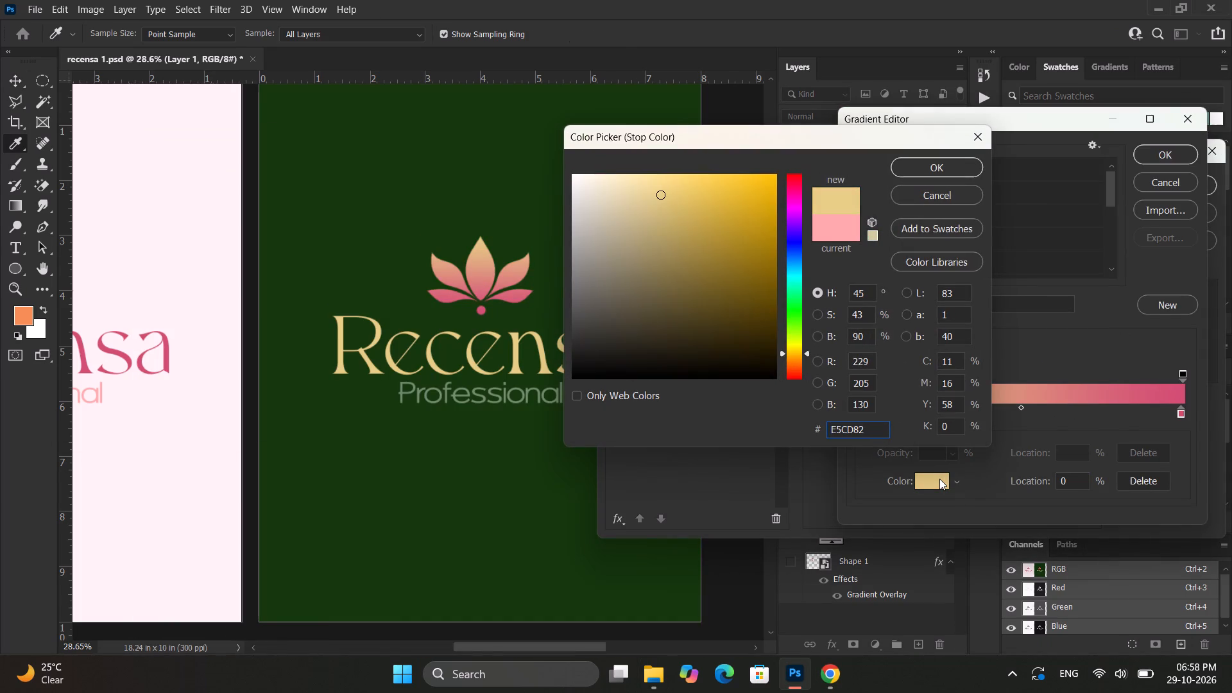
Copy the gold from the Color Hunt palette again, set the lotus gradient's end stop to #E5CD82, and apply the Gradient Overlay.
click(825, 665)
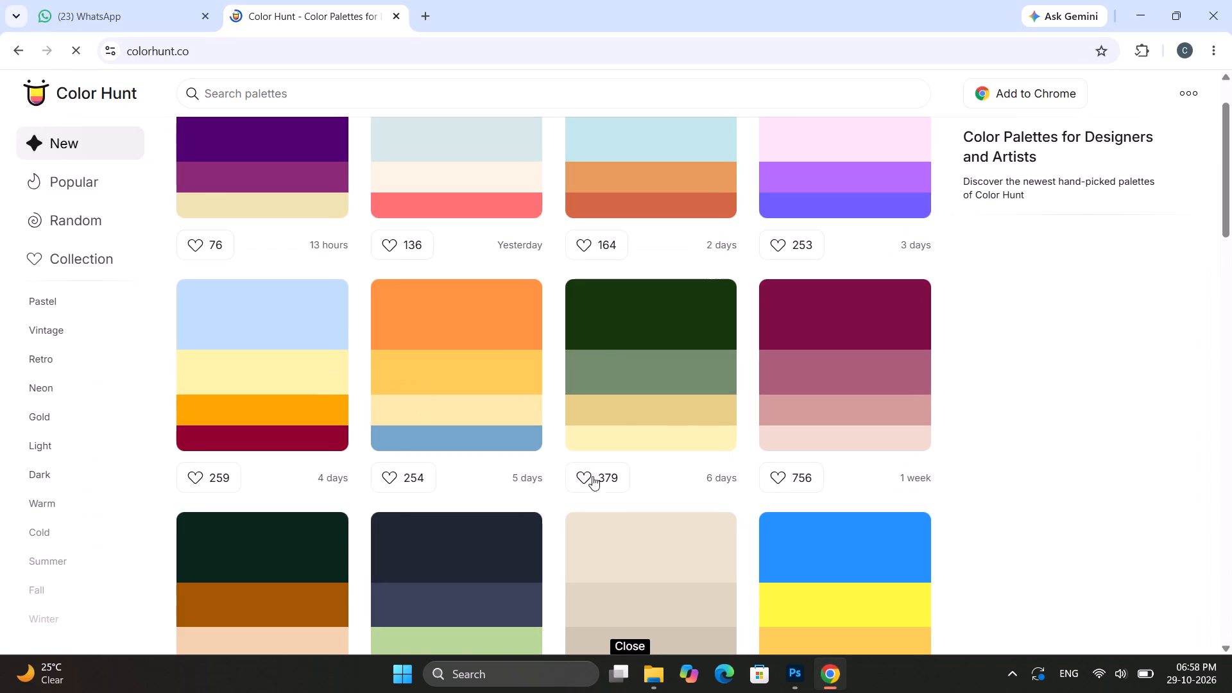
click(583, 412)
click(1135, 21)
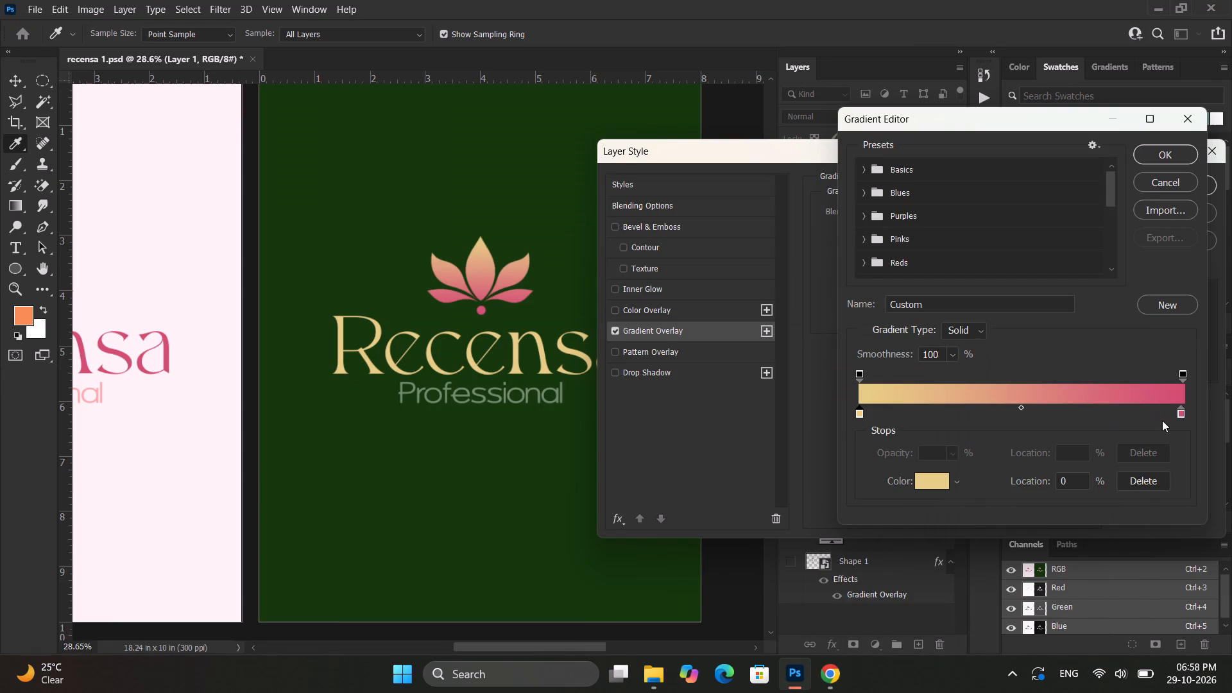
click(1182, 414)
click(952, 488)
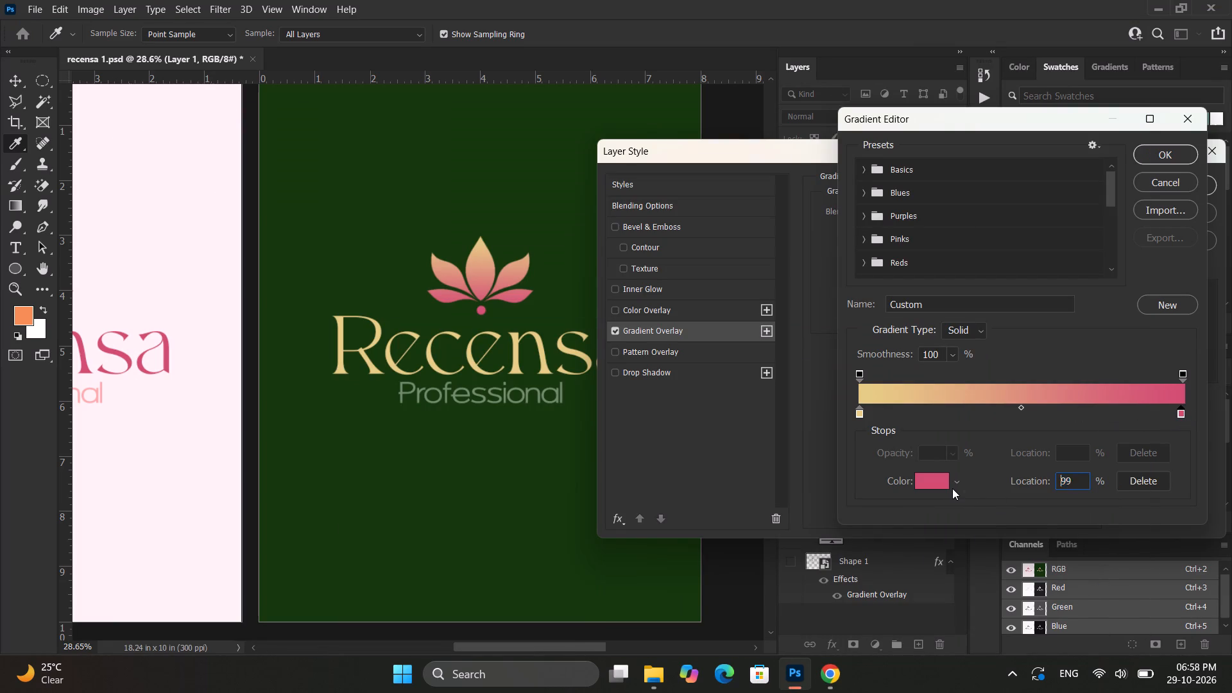
click(934, 484)
click(940, 486)
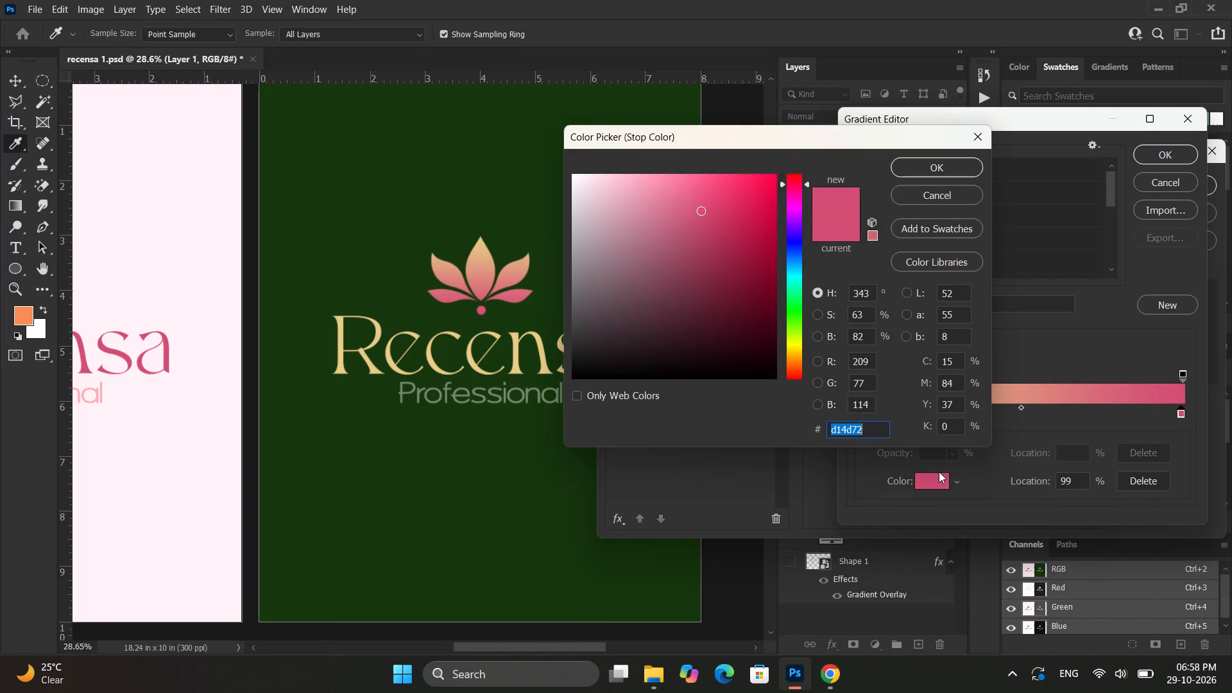
key(ctrl+v)
key(Return)
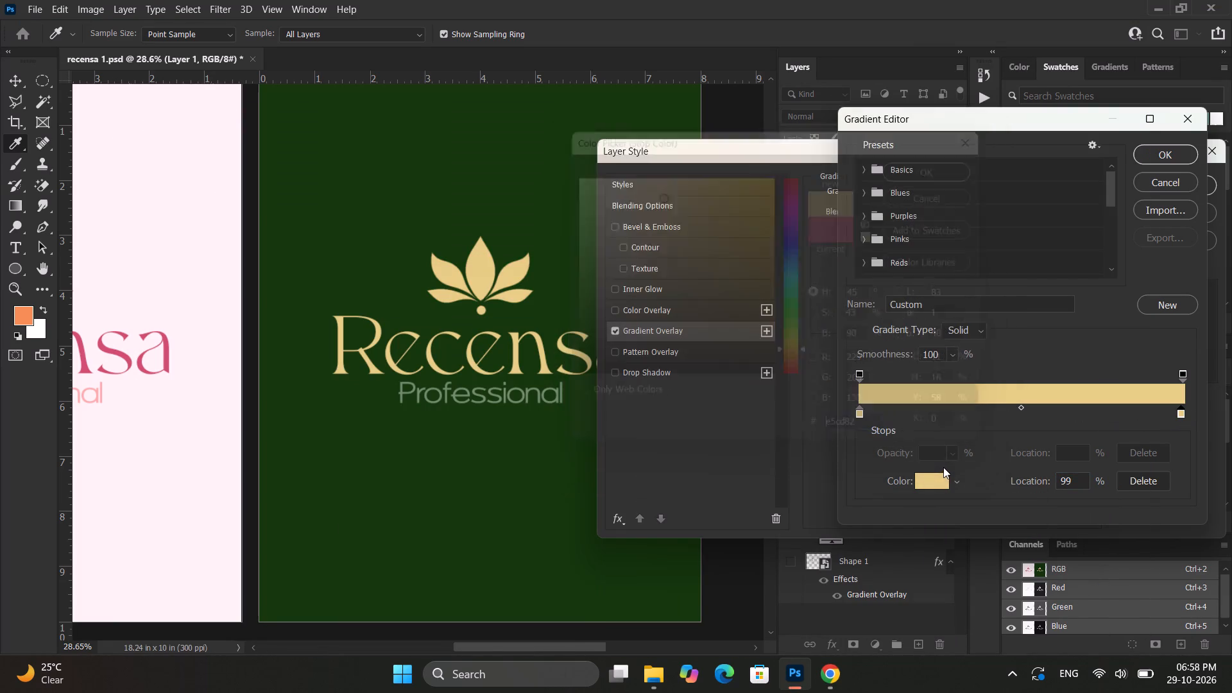
click(1176, 153)
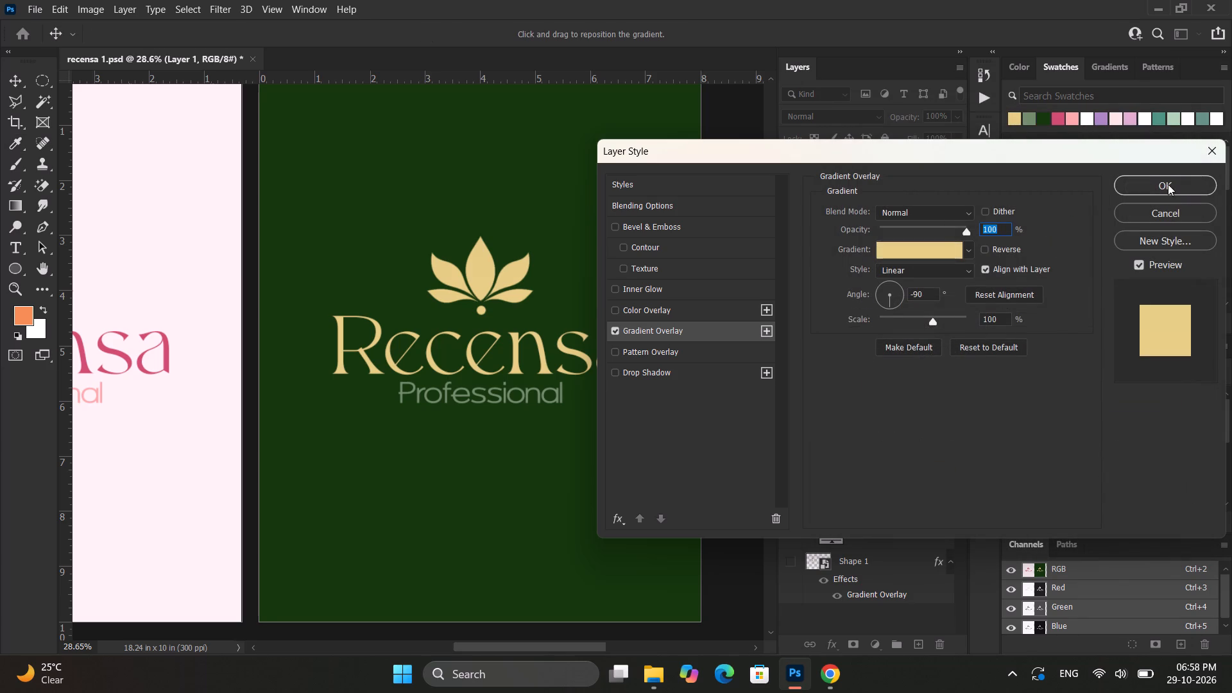
click(1168, 184)
Examine the recoloured green logo on Artboard 2 alongside the pink version on Artboard 1.
scroll(560, 484, down, 8)
alt+scroll(688, 438, down, 3)
click(699, 432)
alt+scroll(620, 441, up, 2)
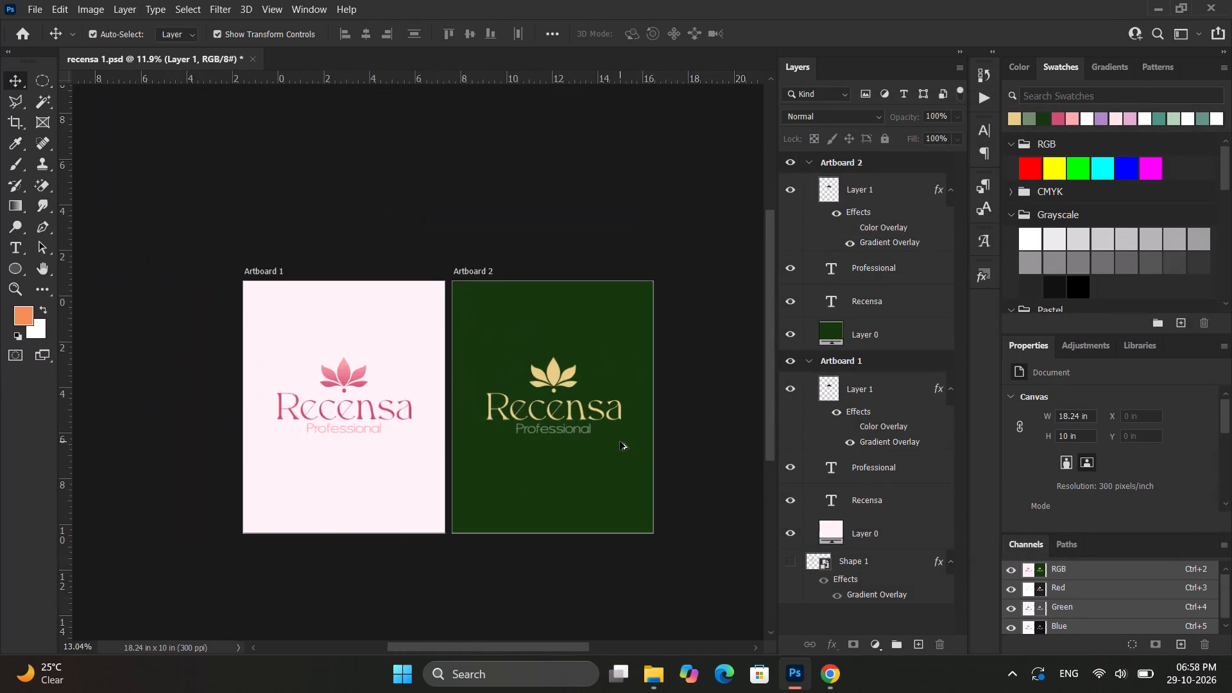
alt+scroll(620, 441, up, 3)
ctrl+scroll(620, 441, down, 6)
alt+scroll(620, 441, up, 4)
alt+scroll(541, 453, down, 3)
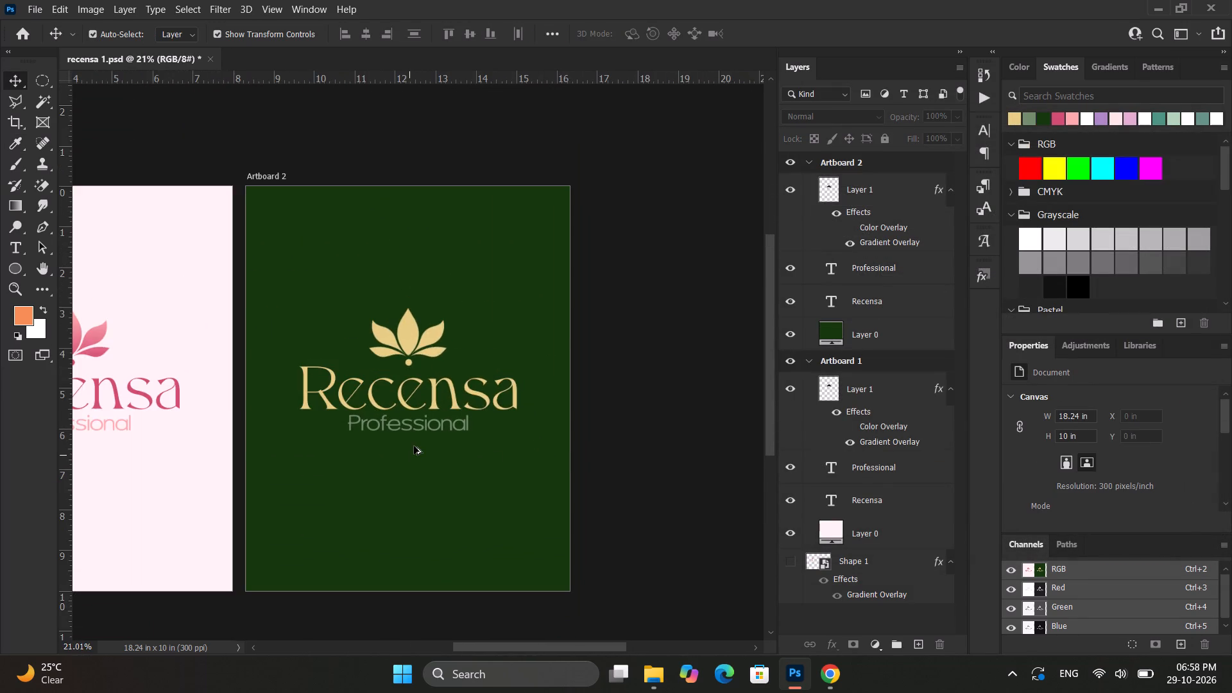
alt+scroll(414, 446, down, 4)
ctrl+scroll(415, 444, up, 8)
alt+scroll(443, 416, down, 3)
alt+scroll(459, 410, up, 5)
ctrl+scroll(475, 399, down, 3)
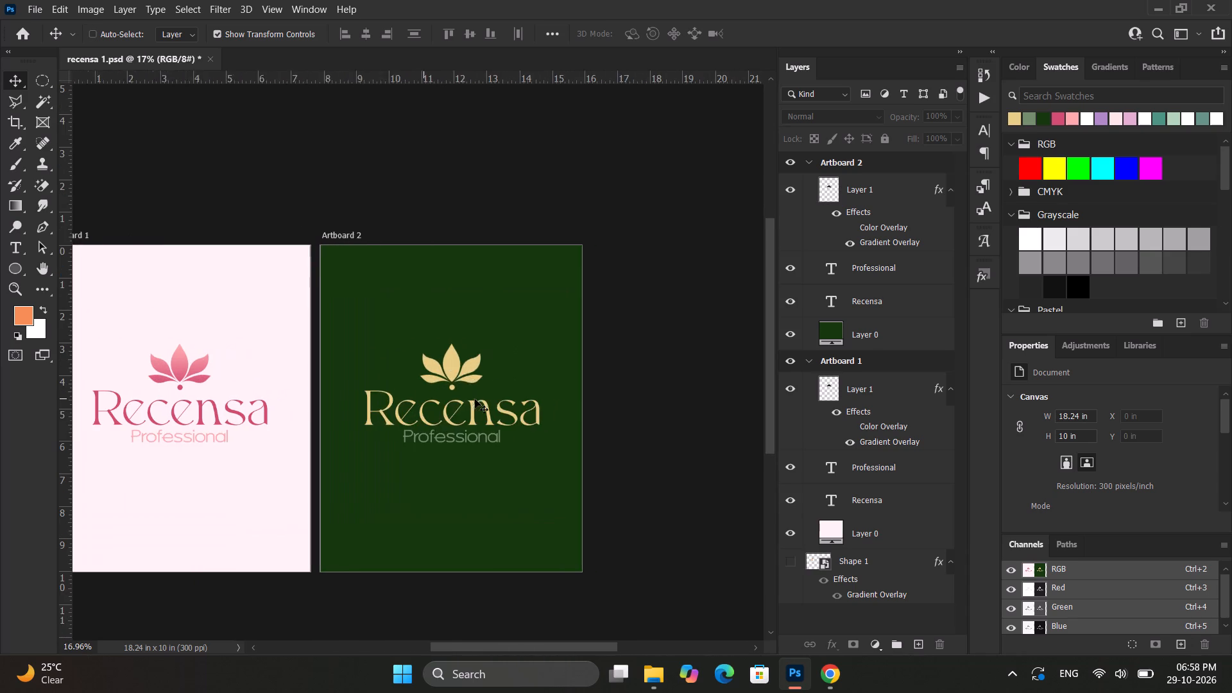
ctrl+scroll(475, 399, down, 8)
Add a new blank artboard, Artboard 3, beside the green Artboard 2.
click(273, 227)
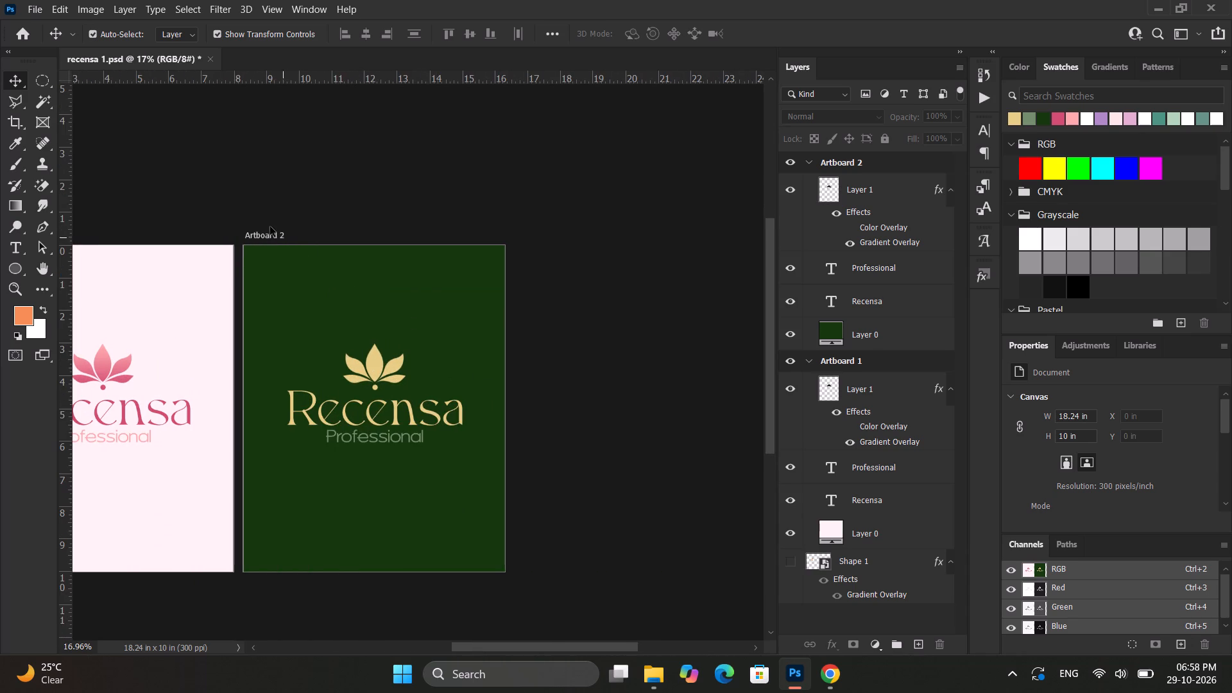
click(269, 226)
click(280, 241)
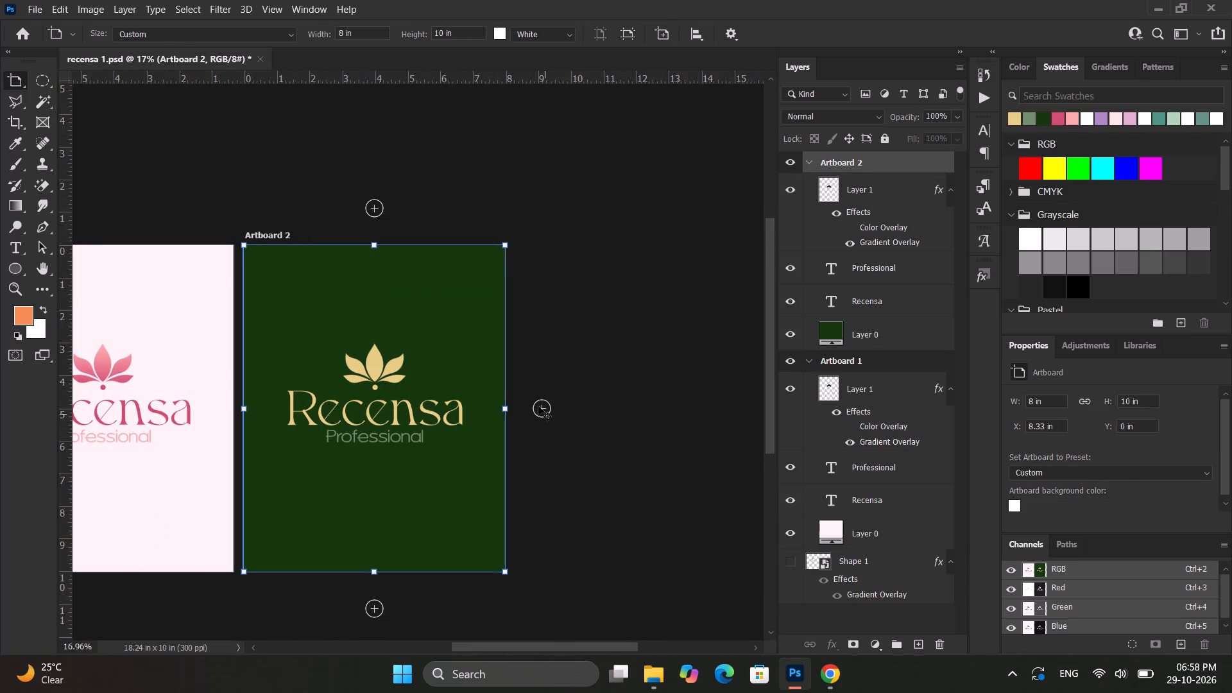
click(535, 403)
click(612, 390)
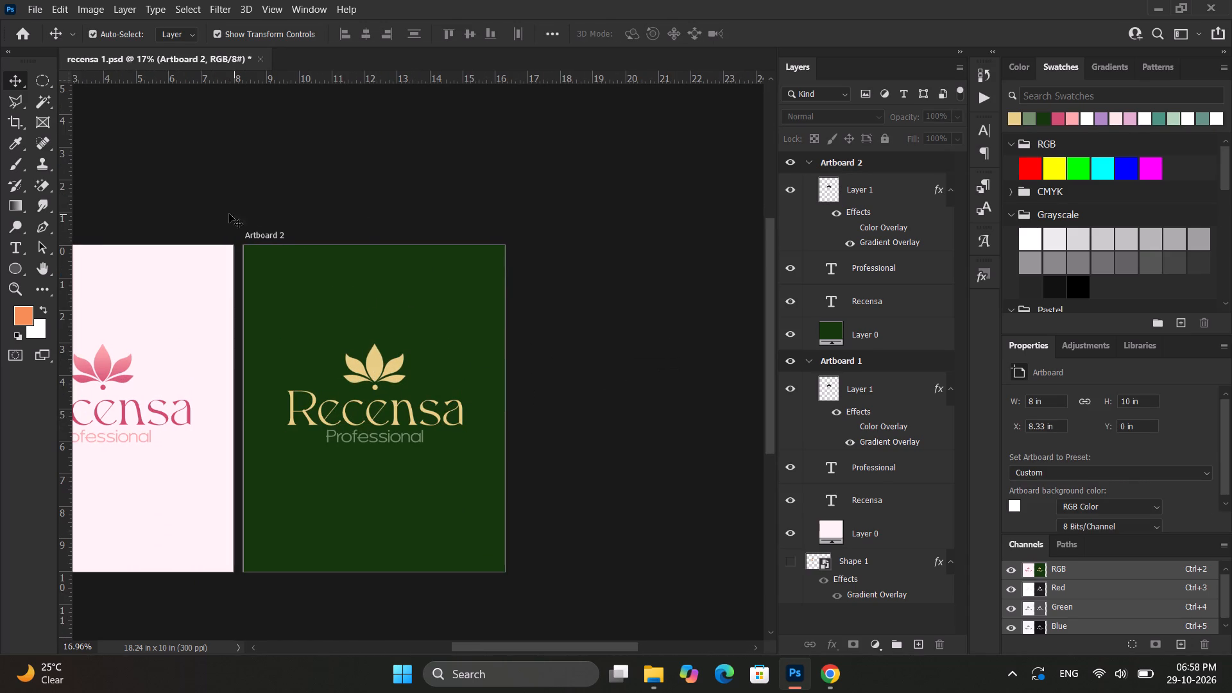
click(272, 241)
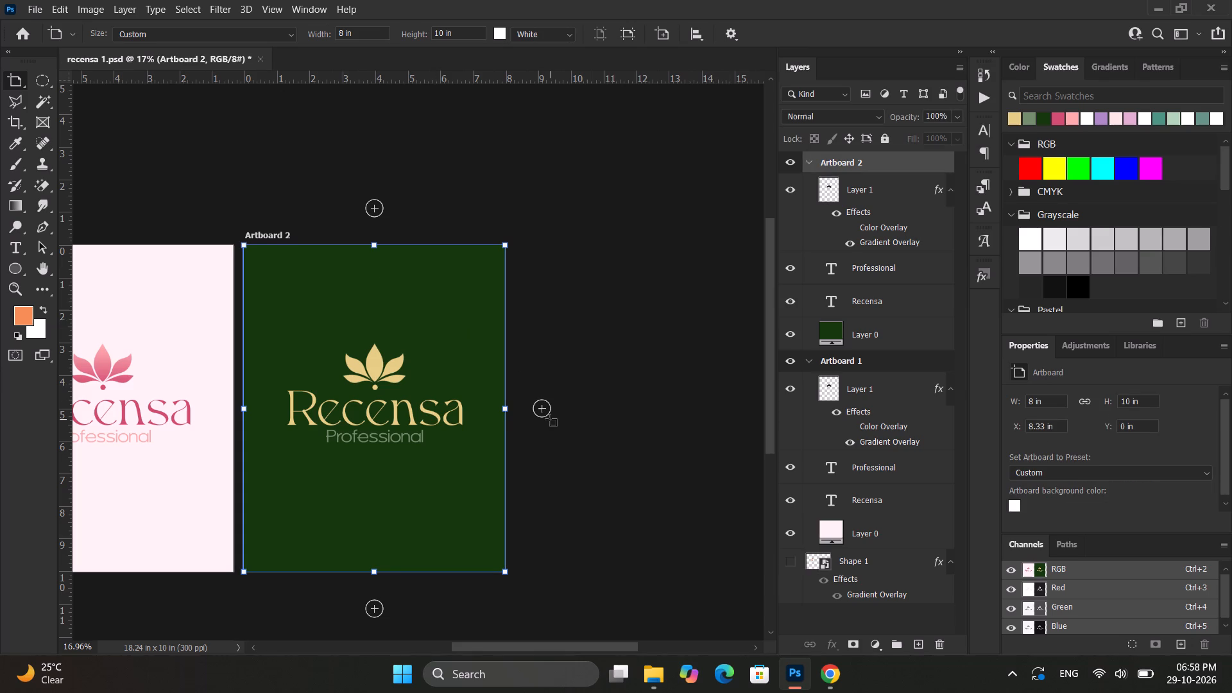
click(542, 414)
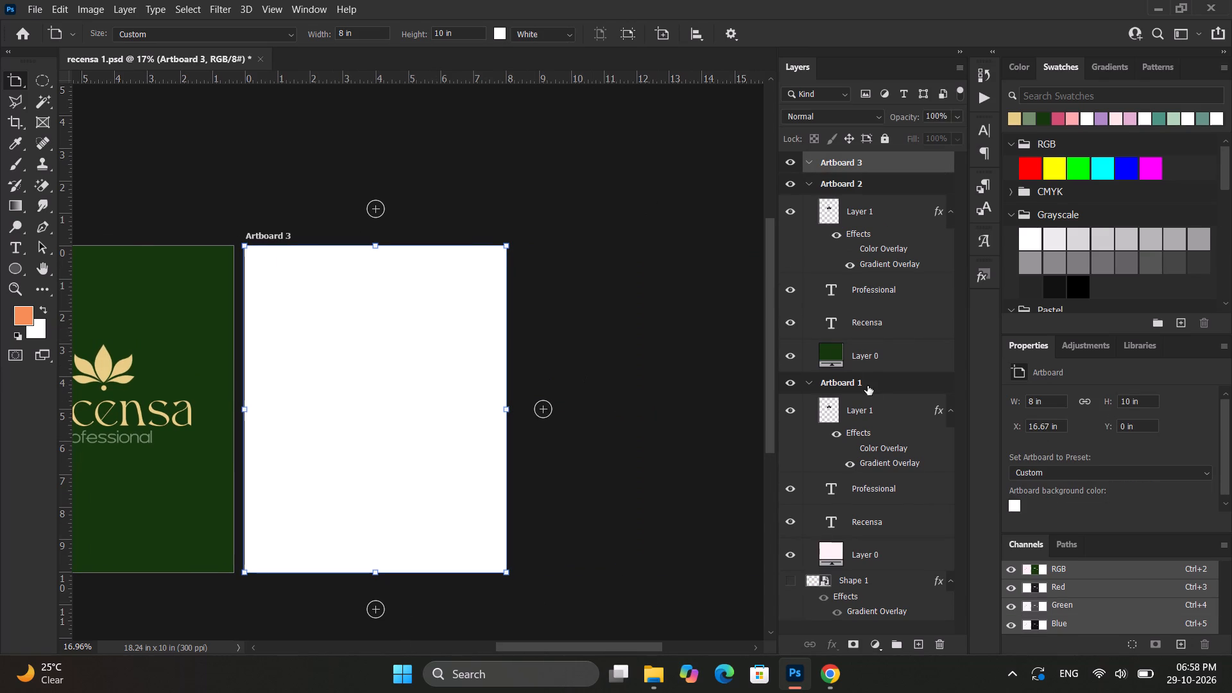
Duplicate Artboard 2's lotus, Professional, Recensa and background layers and move the copies into Artboard 3.
click(894, 348)
shift+click(893, 216)
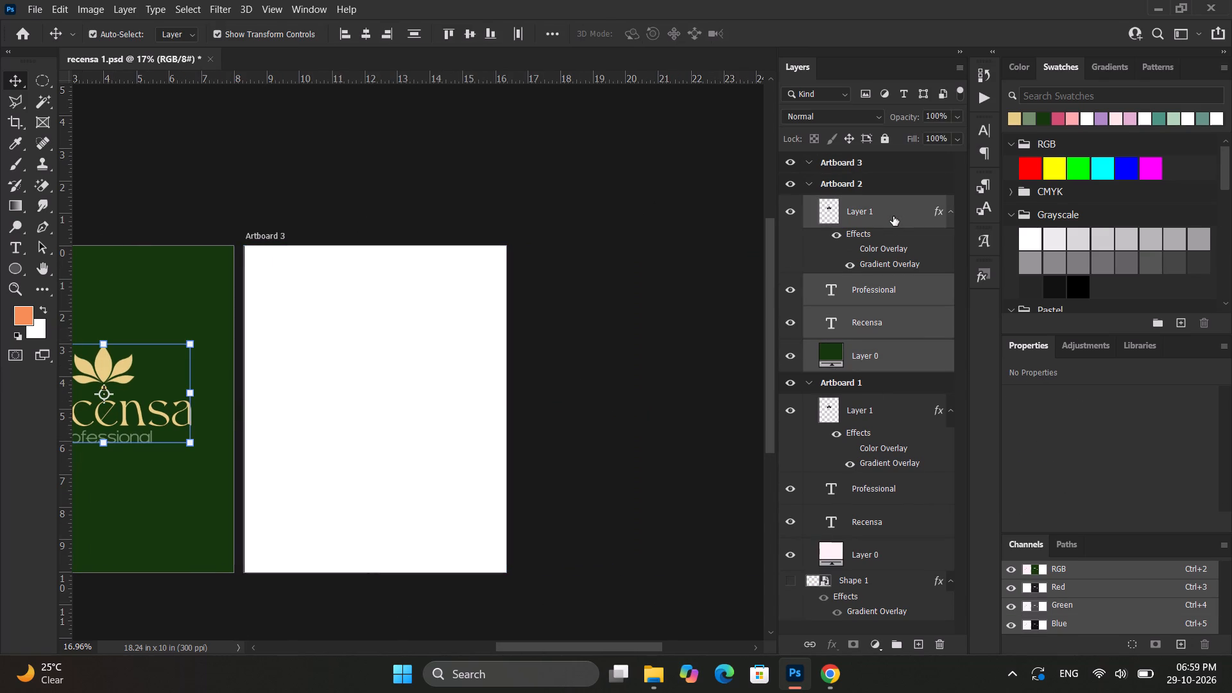
key(ctrl+j)
drag(893, 216, 889, 205)
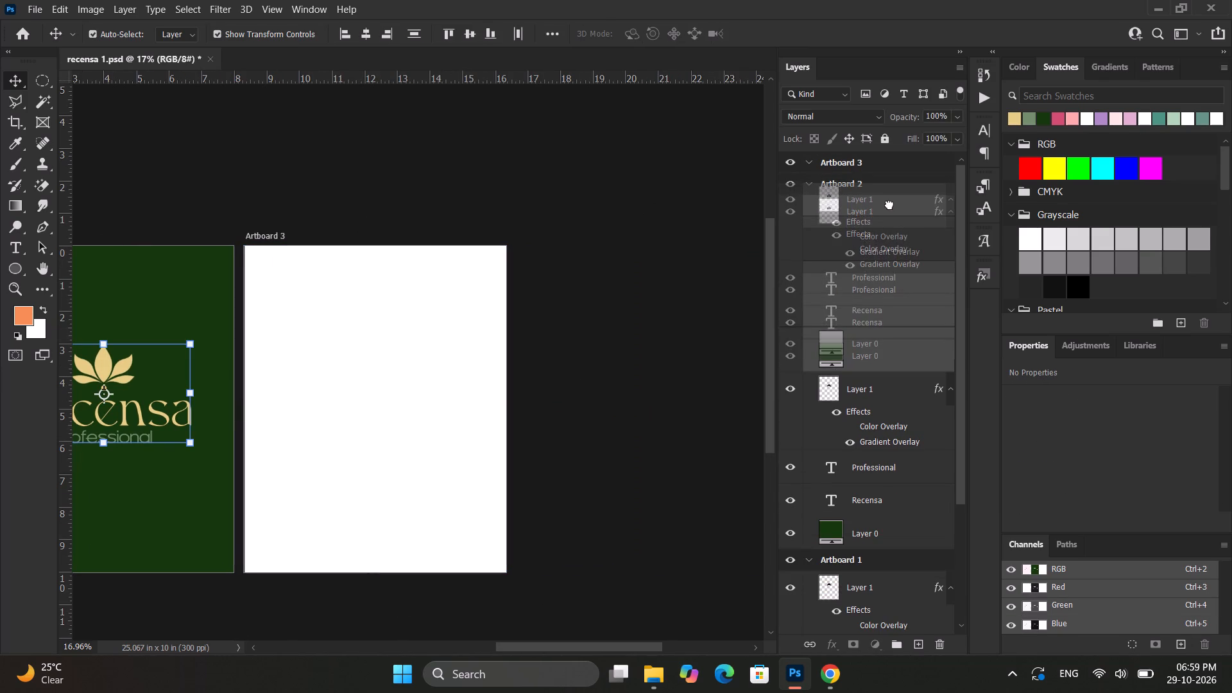
drag(889, 205, 870, 157)
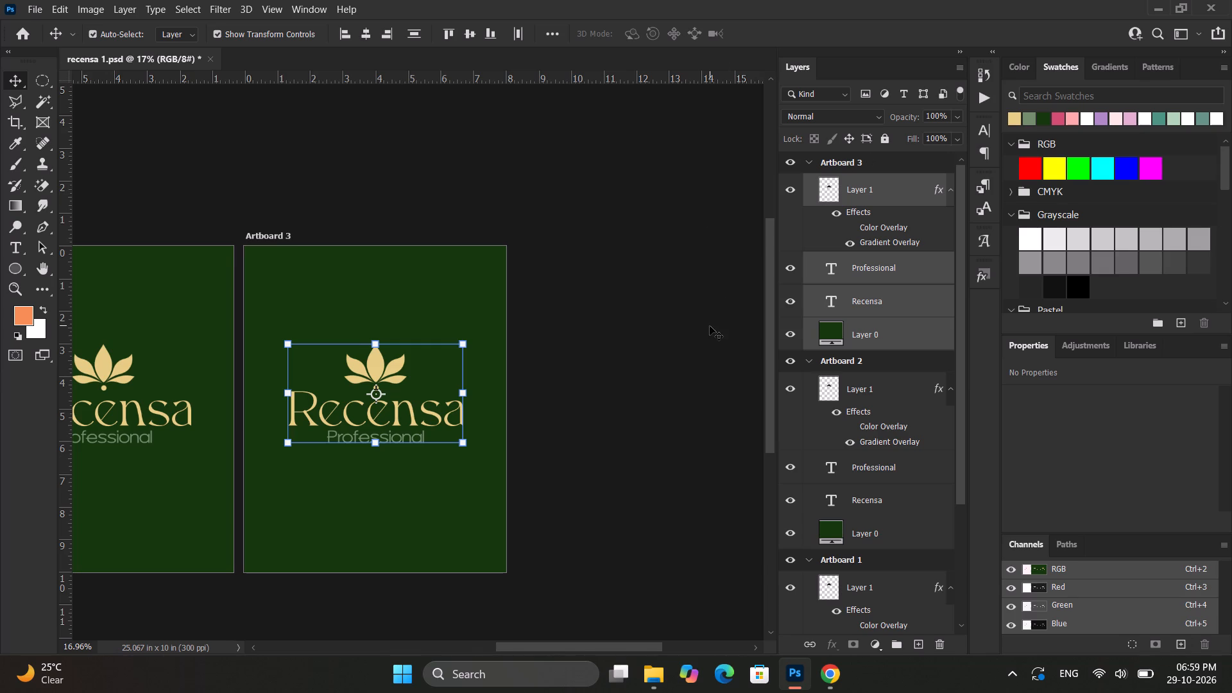
click(710, 326)
Browse Color Hunt's palettes, including the popular collection, for a background colour for Artboard 3.
click(827, 687)
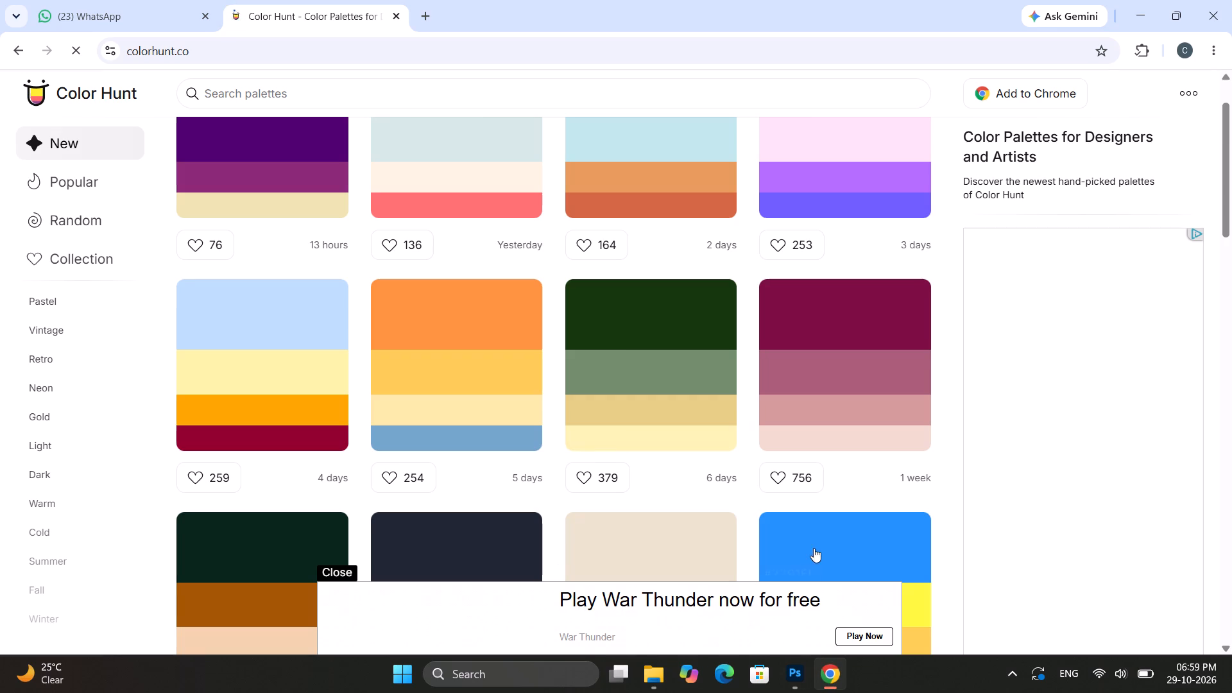
scroll(814, 548, down, 2)
scroll(817, 449, down, 2)
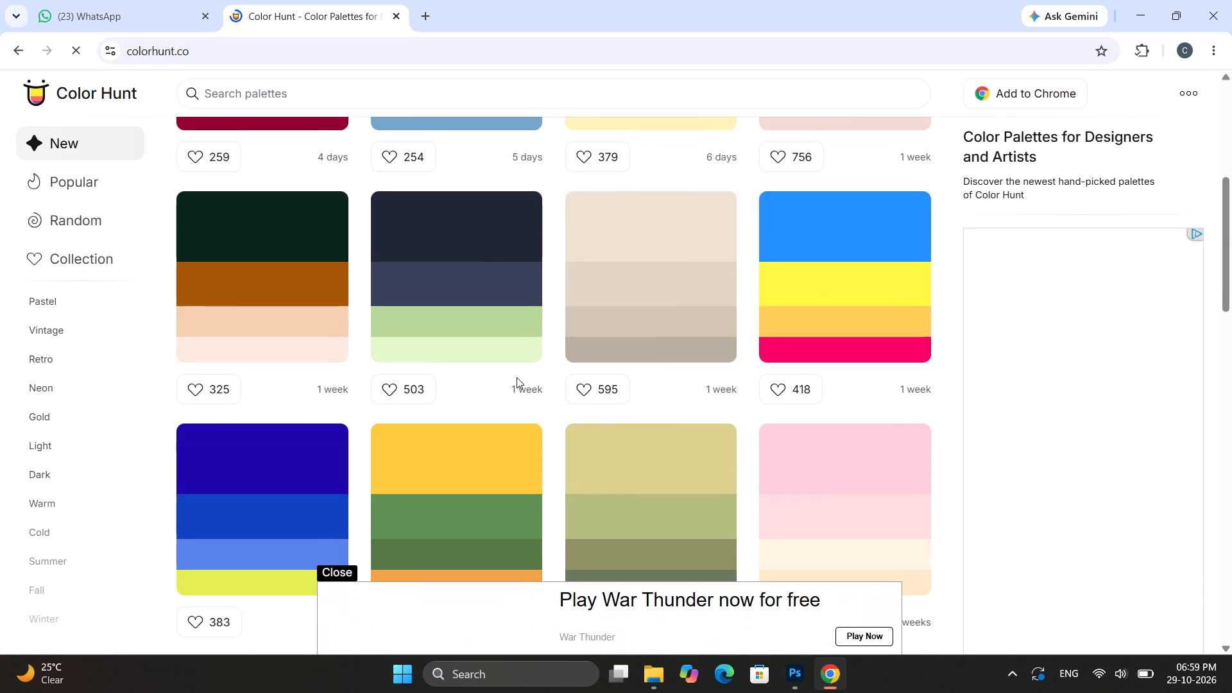
click(71, 212)
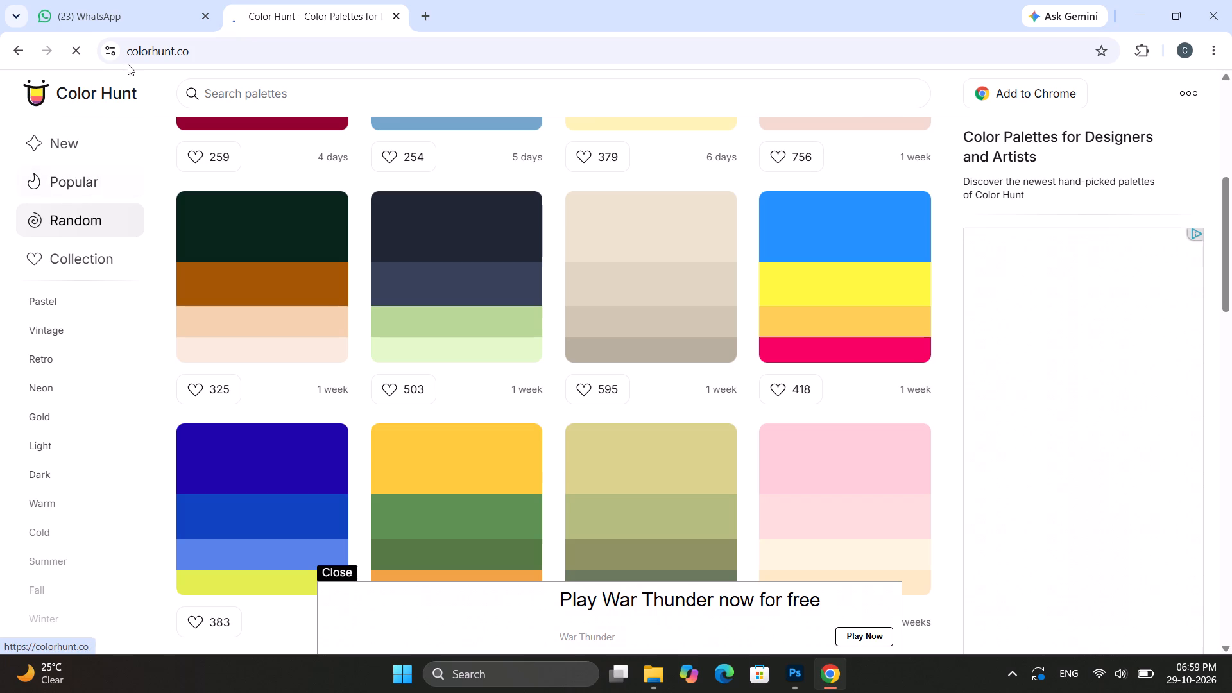
scroll(572, 446, down, 5)
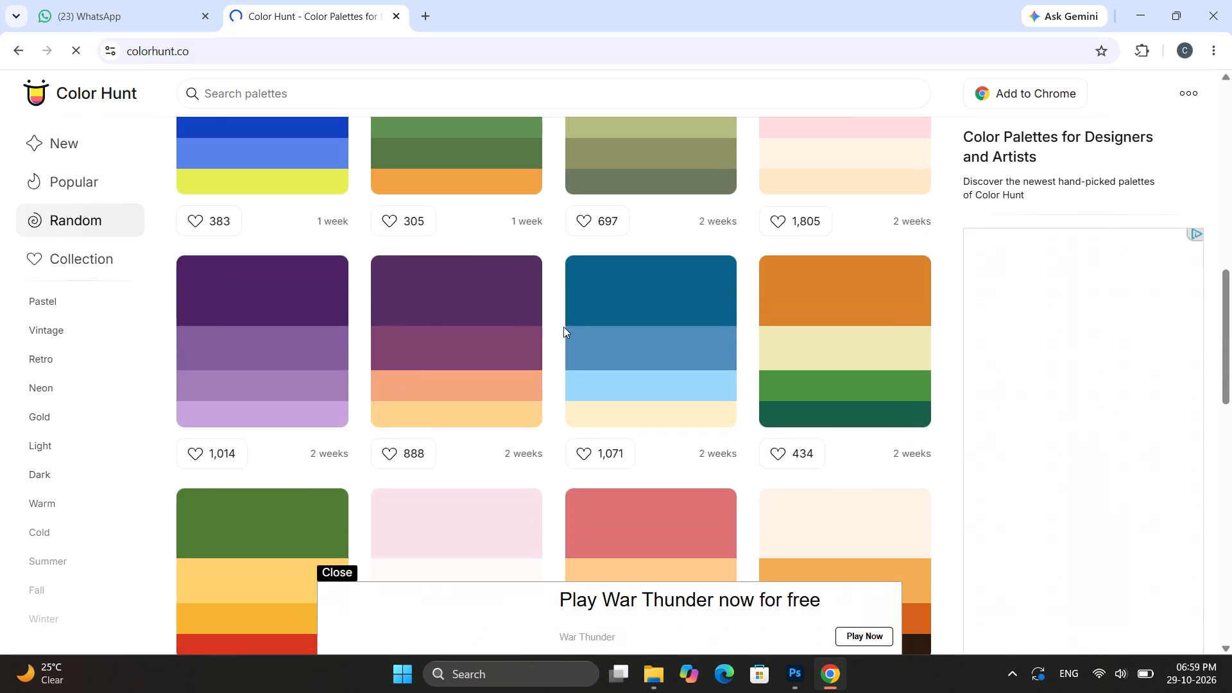
click(70, 189)
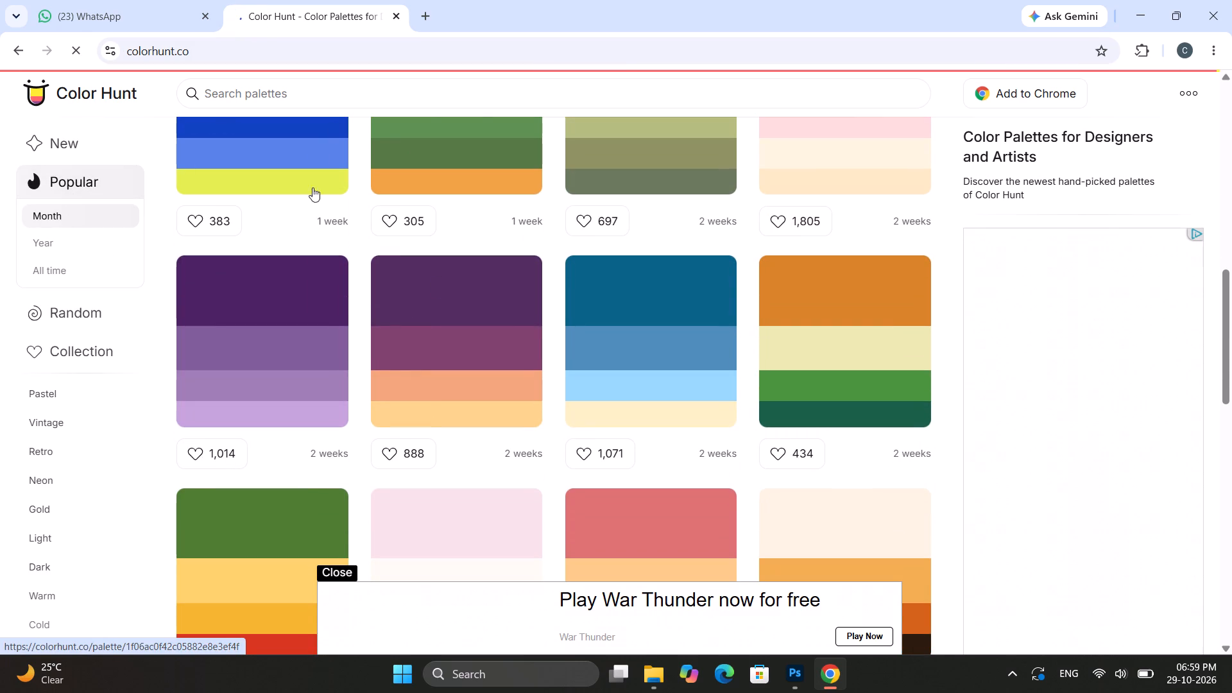
scroll(425, 351, up, 5)
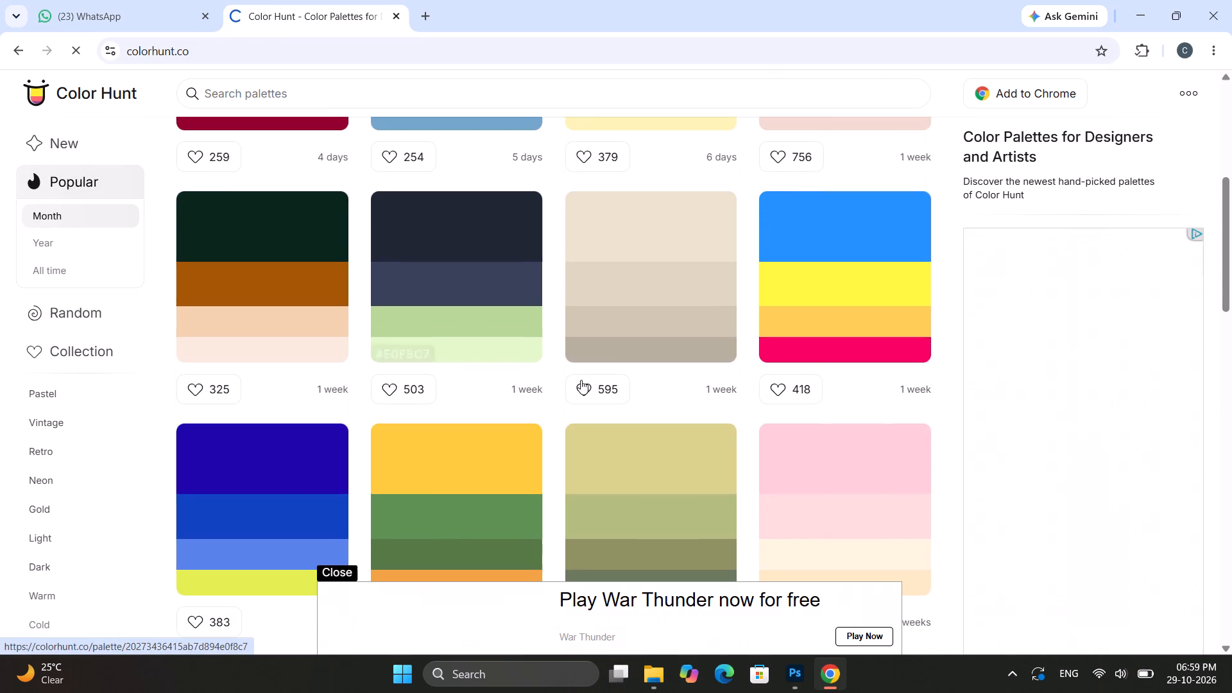
scroll(581, 380, up, 6)
scroll(599, 368, down, 3)
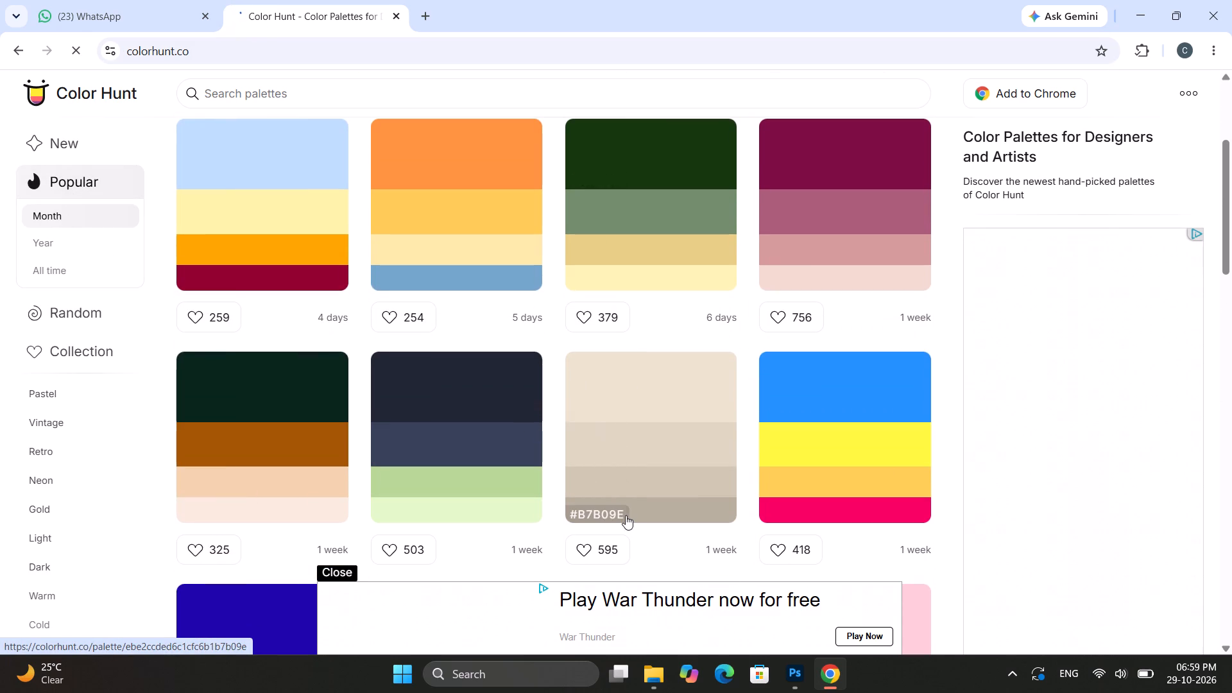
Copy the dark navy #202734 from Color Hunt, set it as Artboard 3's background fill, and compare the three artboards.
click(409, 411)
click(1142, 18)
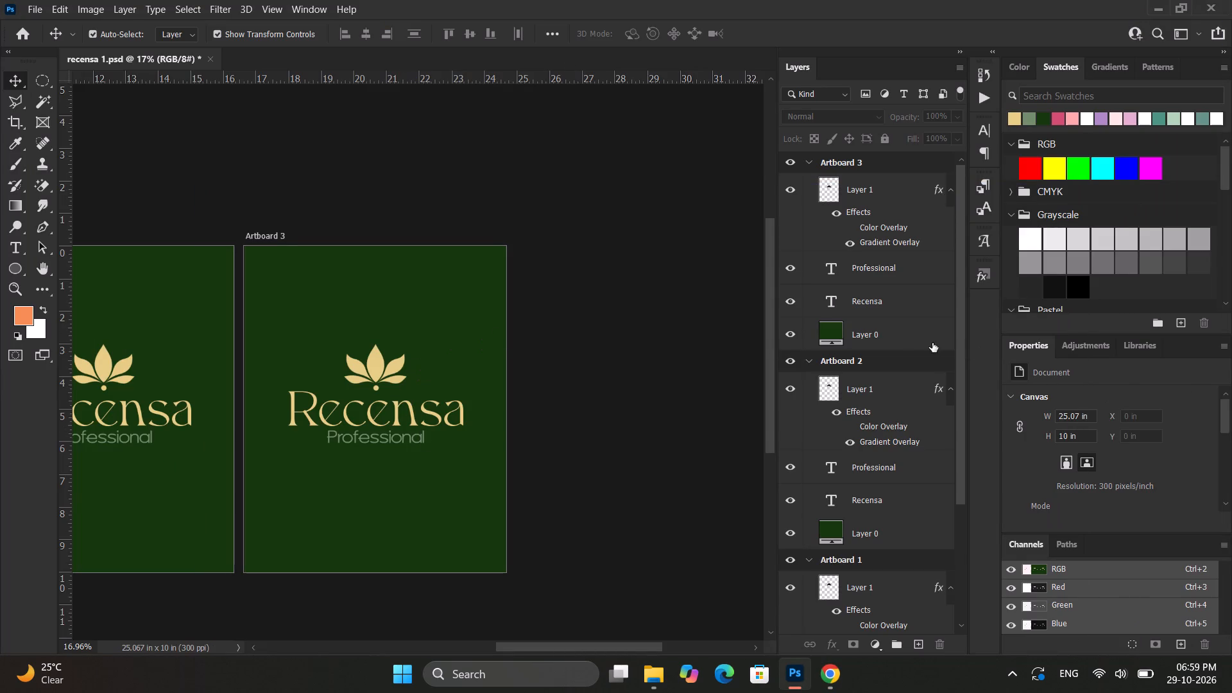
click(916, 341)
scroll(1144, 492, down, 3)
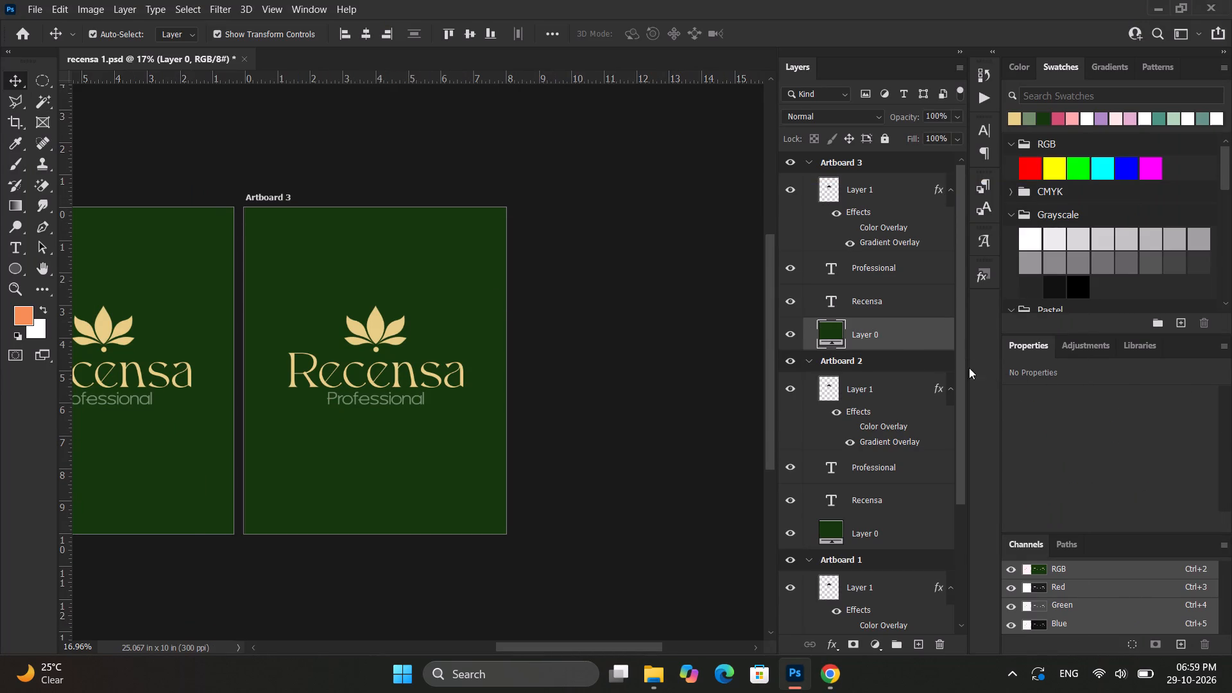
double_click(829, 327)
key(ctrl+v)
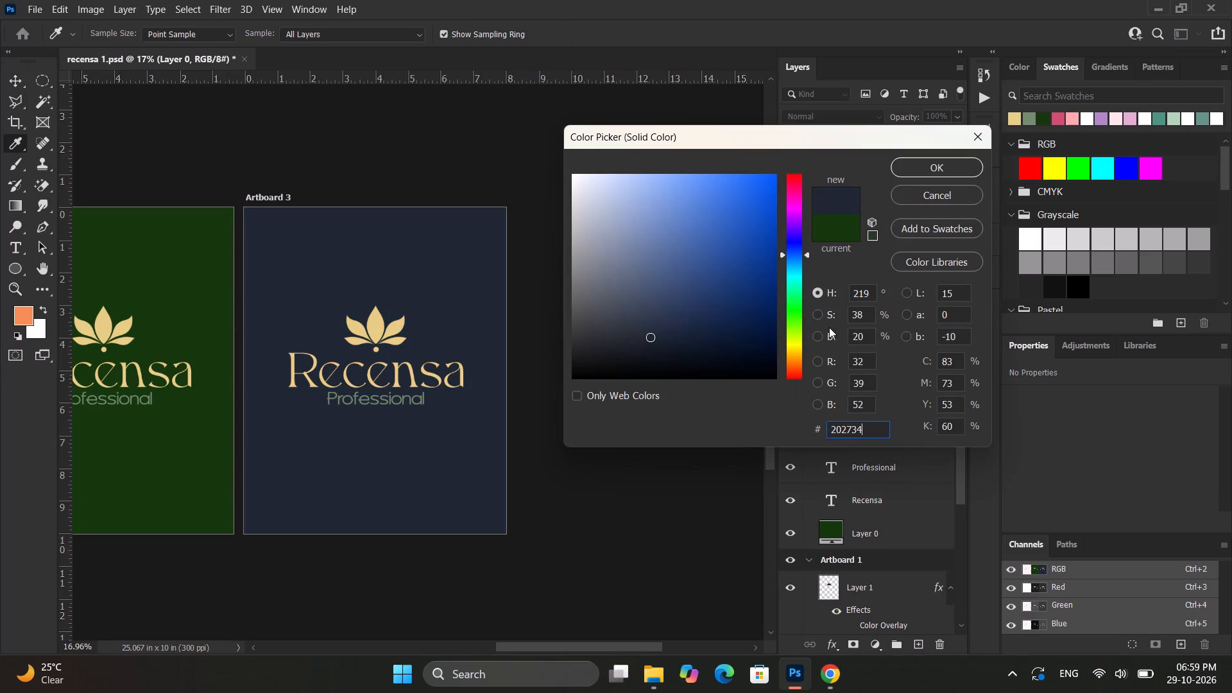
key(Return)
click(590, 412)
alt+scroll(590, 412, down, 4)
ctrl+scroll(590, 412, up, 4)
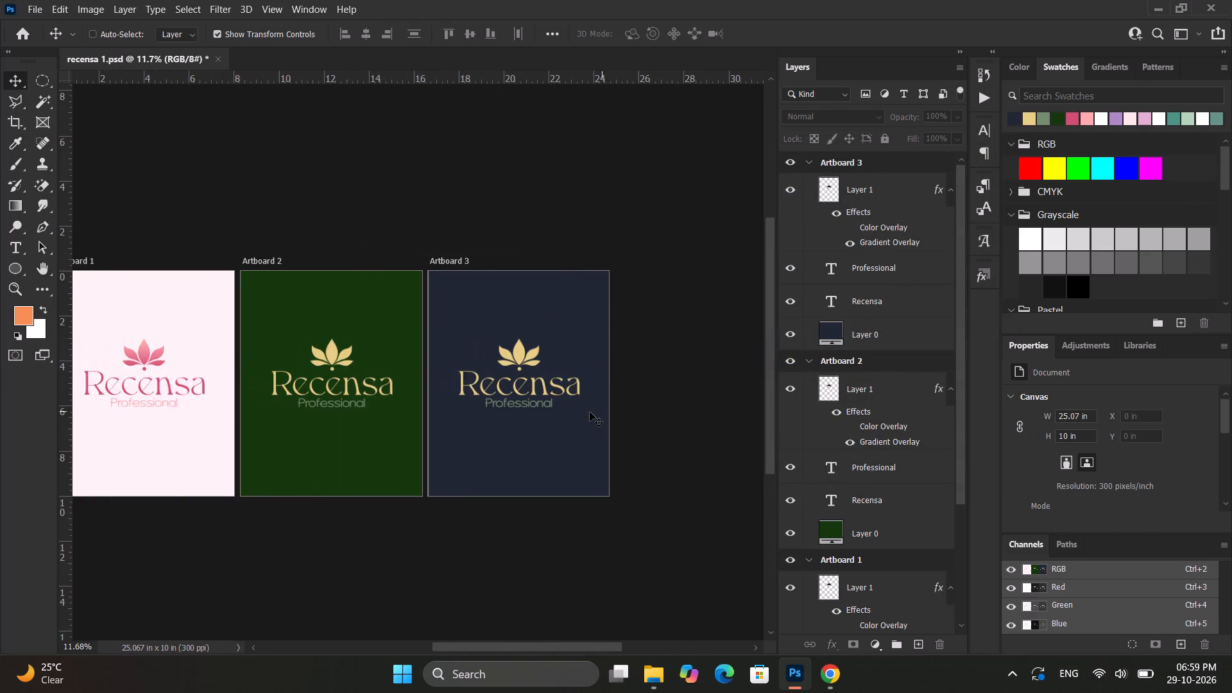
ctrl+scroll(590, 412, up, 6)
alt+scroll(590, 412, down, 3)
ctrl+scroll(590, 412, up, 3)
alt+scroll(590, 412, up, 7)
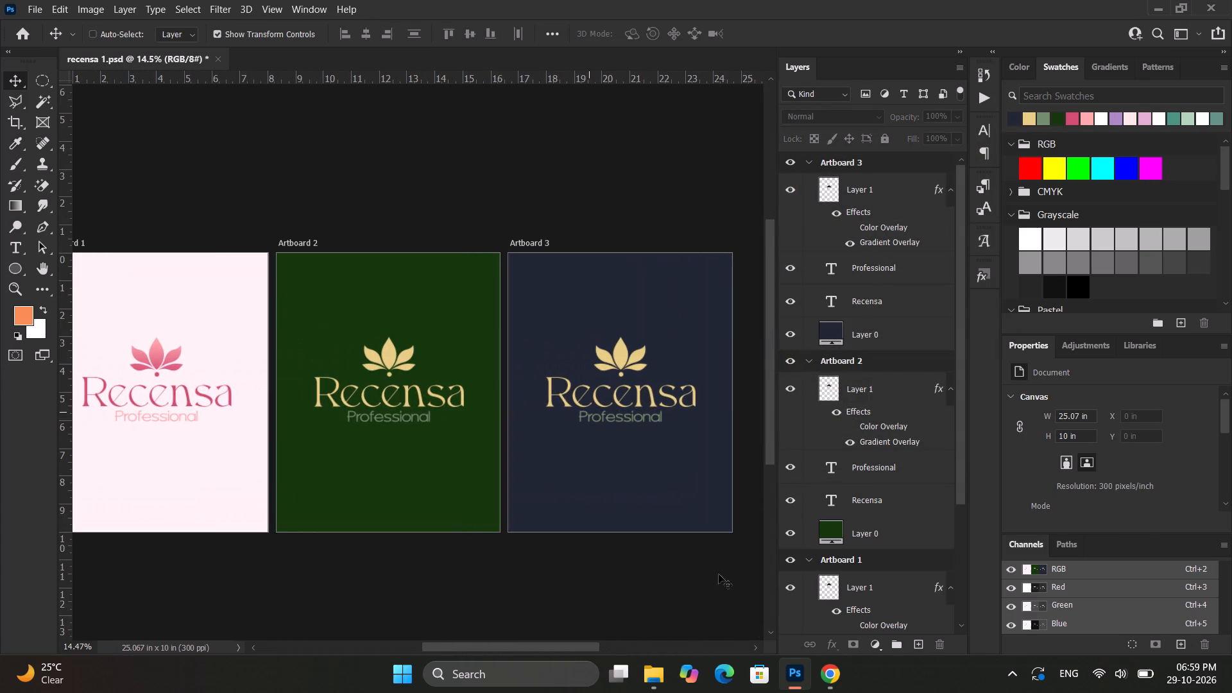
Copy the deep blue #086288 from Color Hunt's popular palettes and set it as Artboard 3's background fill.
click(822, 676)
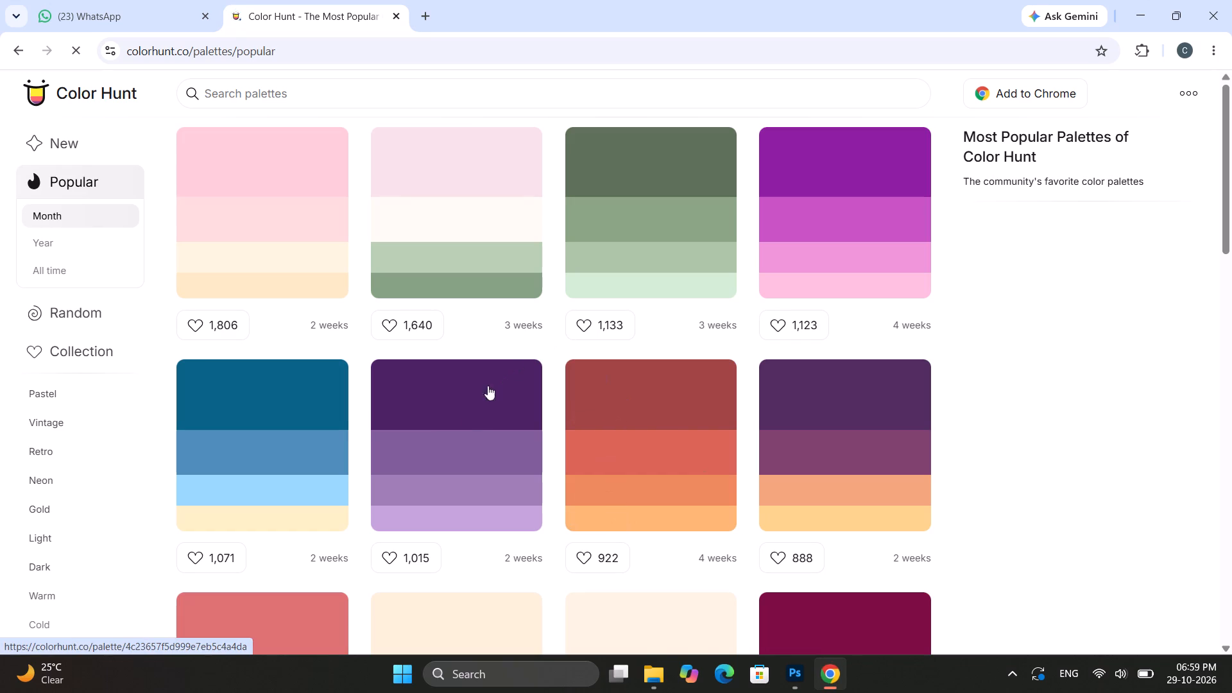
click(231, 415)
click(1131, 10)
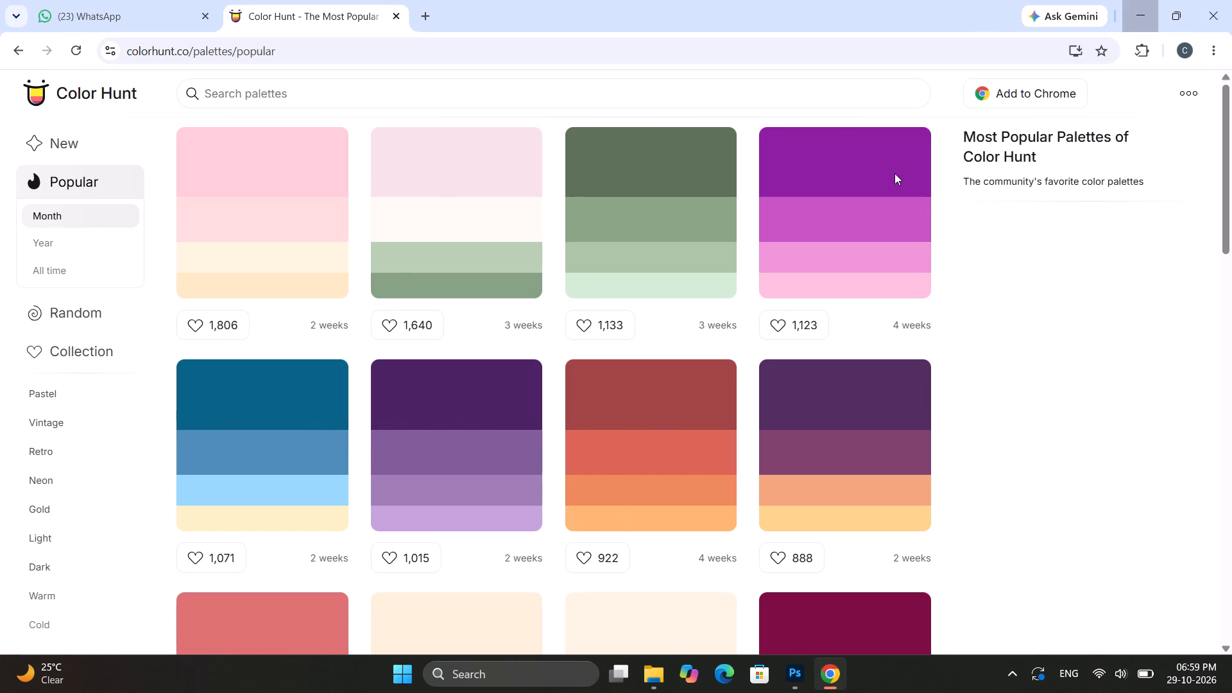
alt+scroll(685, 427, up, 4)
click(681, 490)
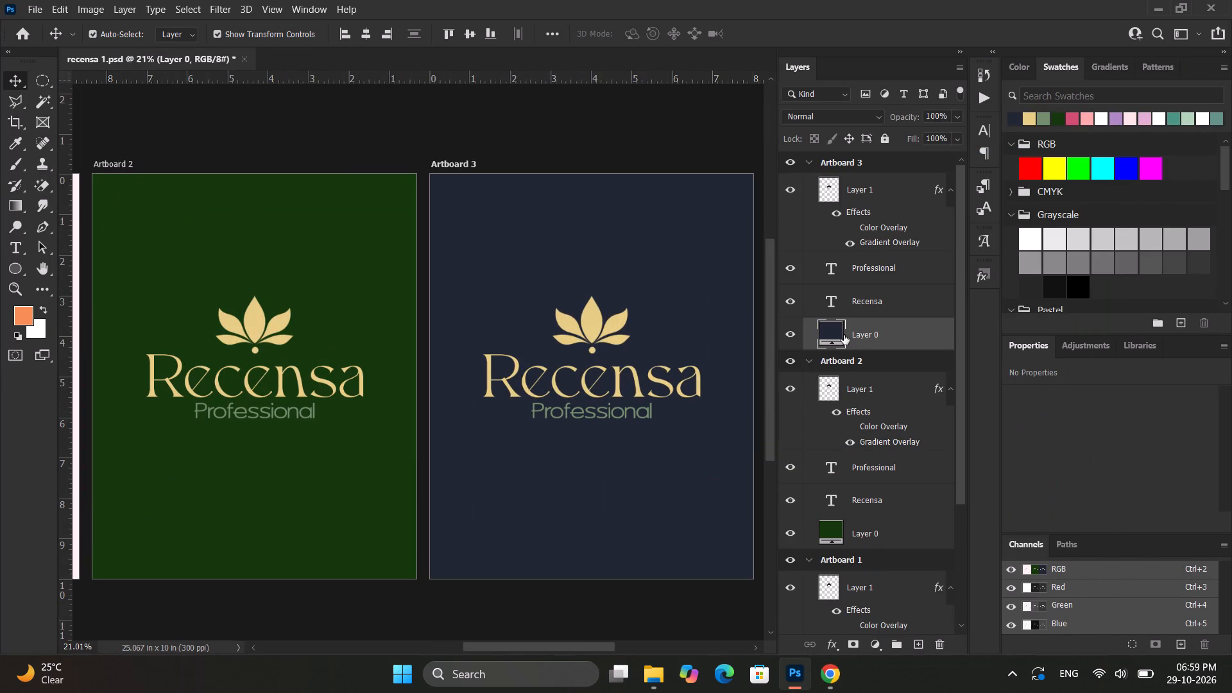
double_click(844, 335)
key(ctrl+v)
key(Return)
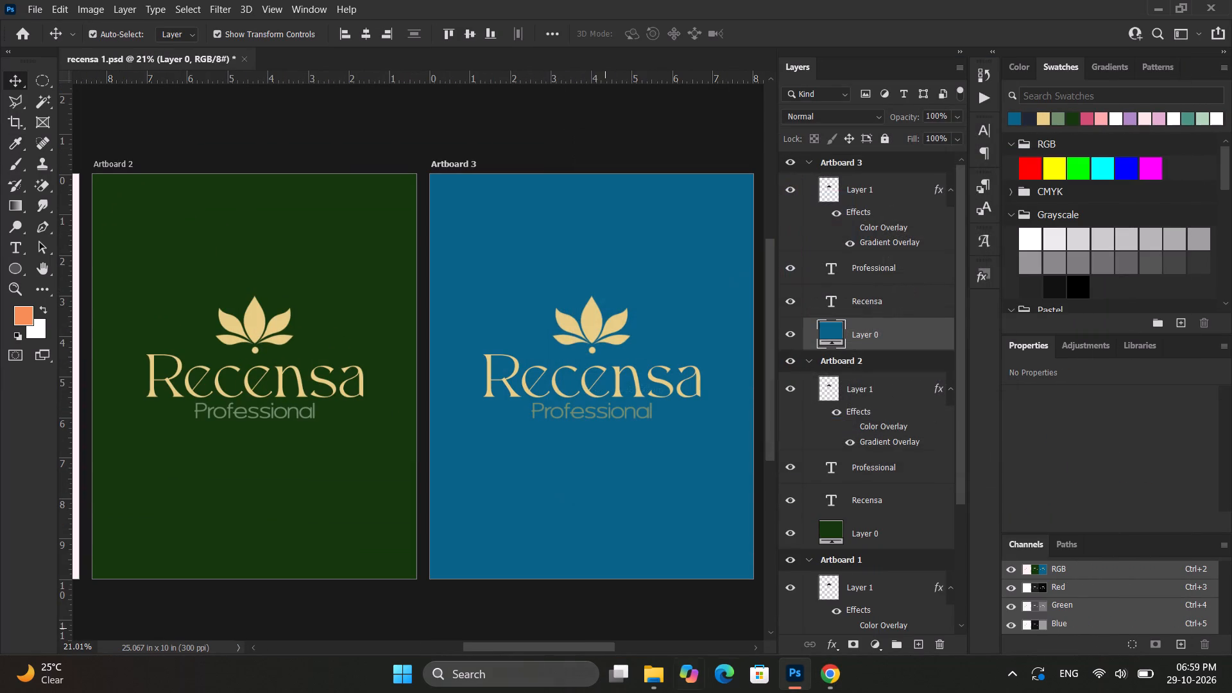
Find the teal palette on Color Hunt, copy its dark teal #287A74, and set it as Artboard 3's background fill.
click(833, 688)
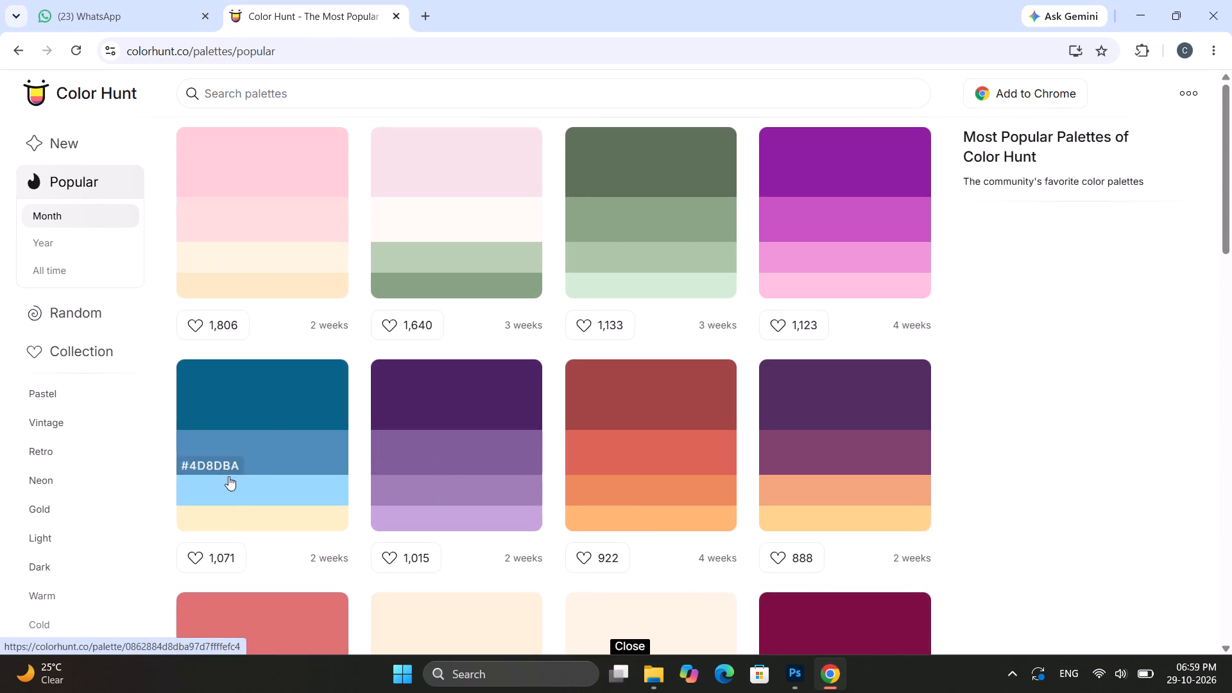
click(218, 469)
scroll(667, 449, down, 1)
scroll(500, 407, down, 2)
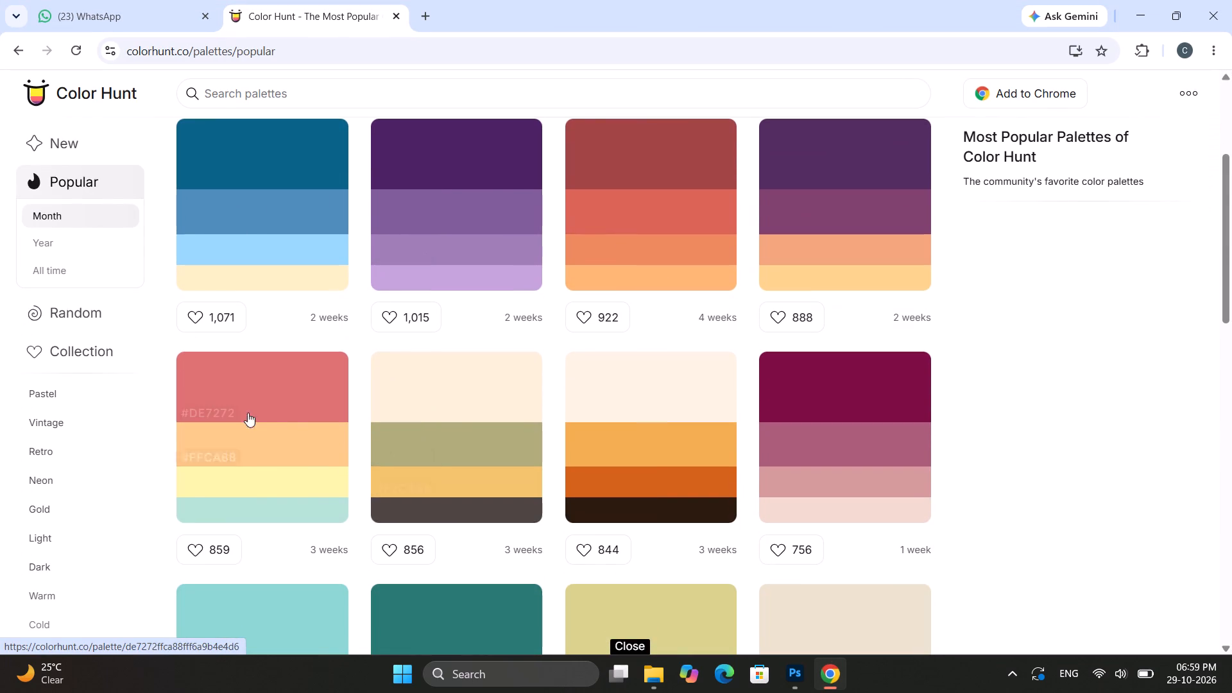
scroll(236, 427, down, 2)
scroll(293, 458, down, 2)
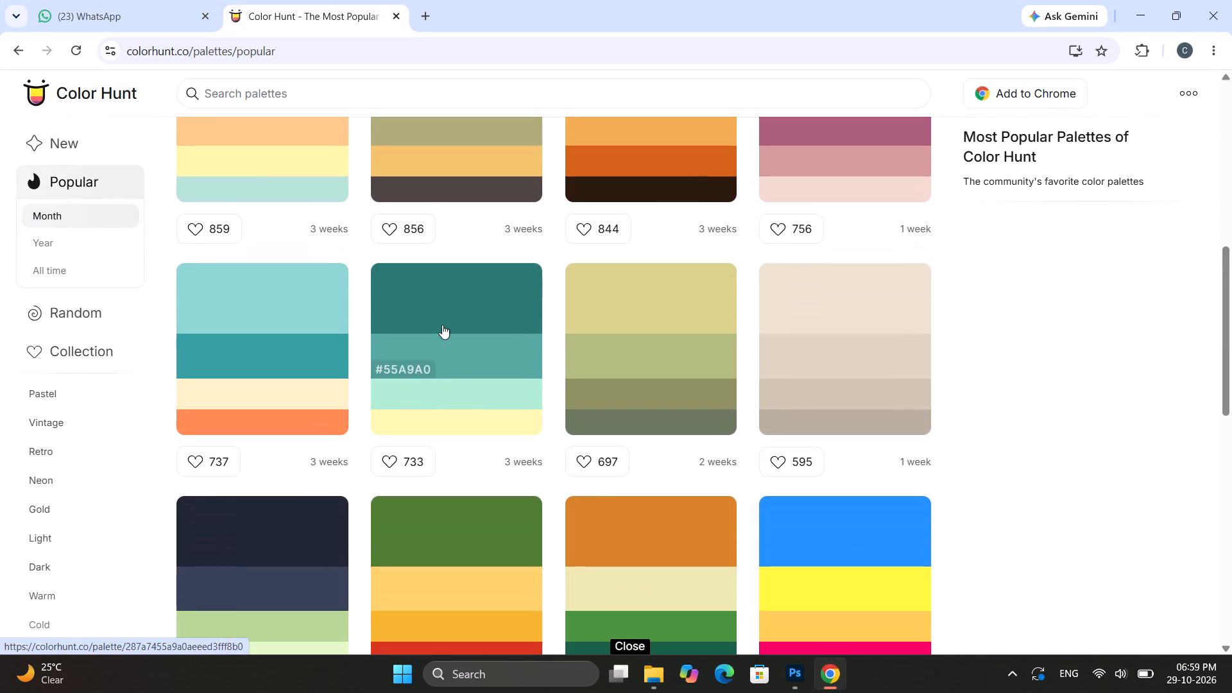
click(393, 323)
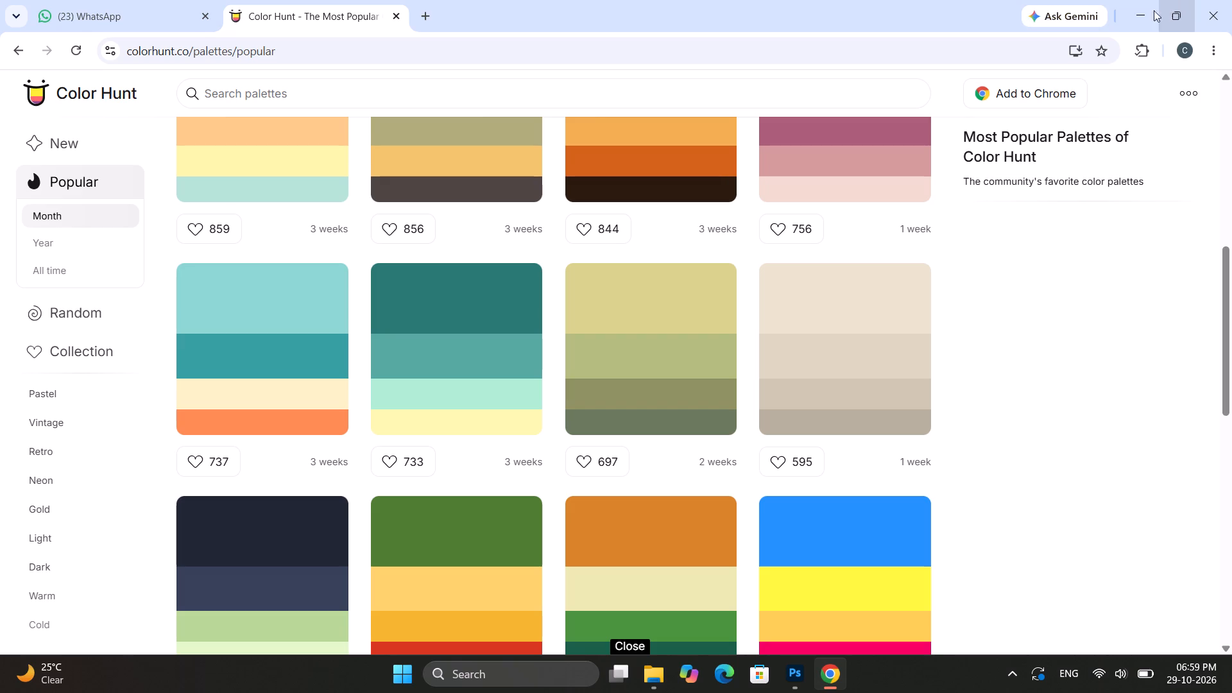
click(1137, 11)
click(665, 499)
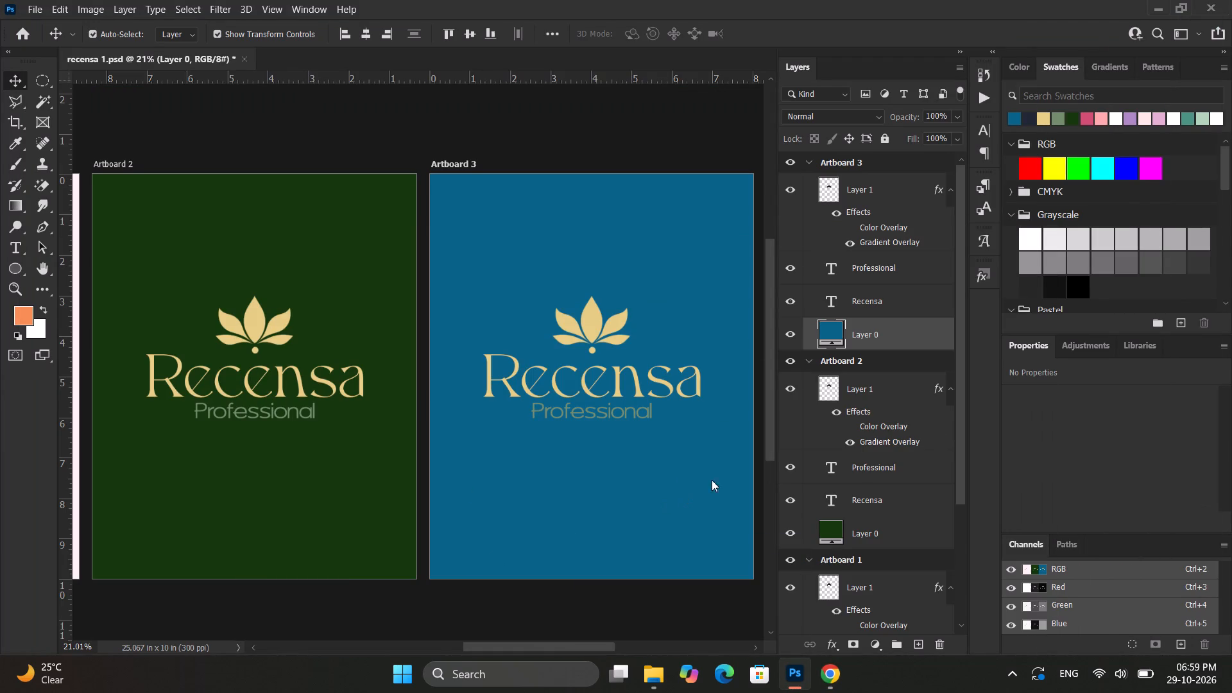
double_click(836, 336)
key(ctrl+v)
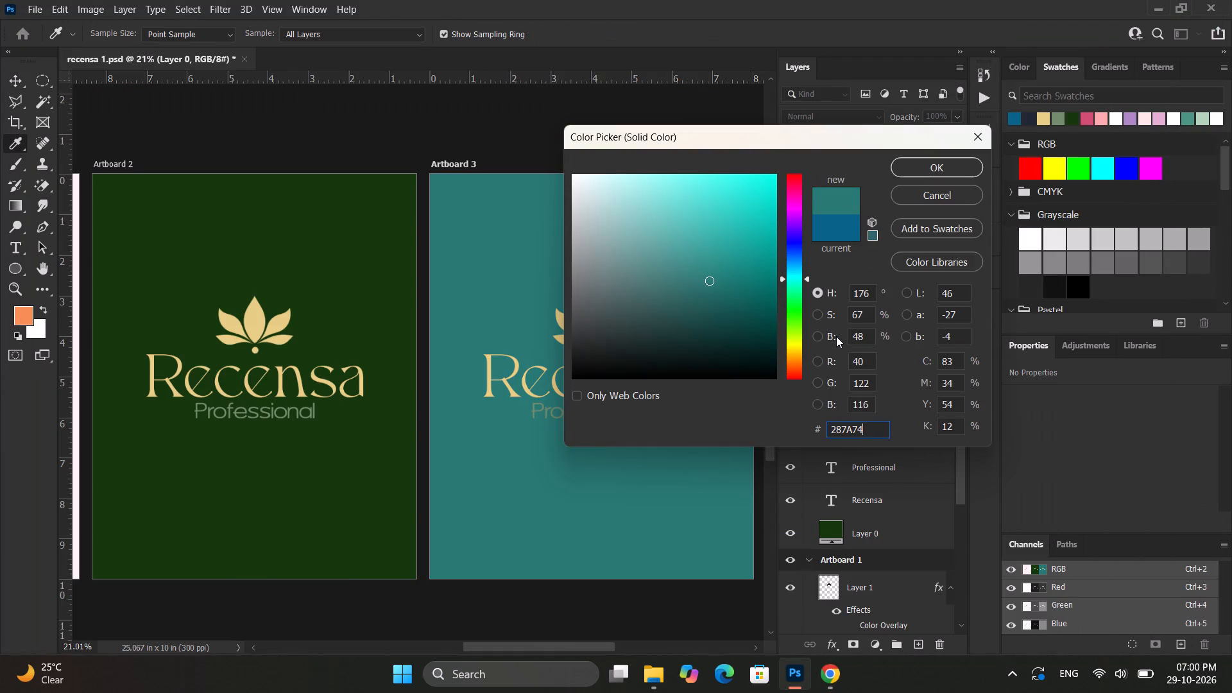
key(Return)
Copy the medium teal #55A9A0 from Color Hunt's teal palette and set it as the colour of Artboard 3's "Professional" text.
scroll(594, 495, down, 5)
alt+scroll(594, 493, down, 4)
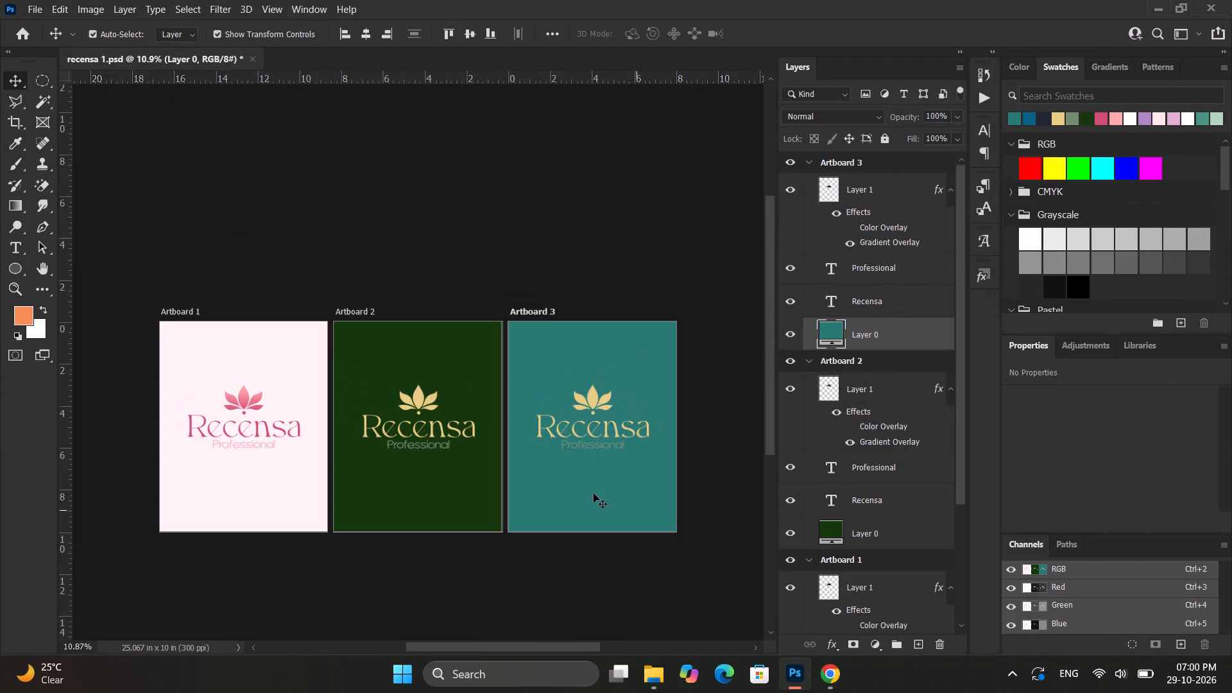
alt+scroll(594, 493, down, 4)
click(669, 465)
alt+scroll(557, 474, up, 4)
ctrl+scroll(557, 474, down, 5)
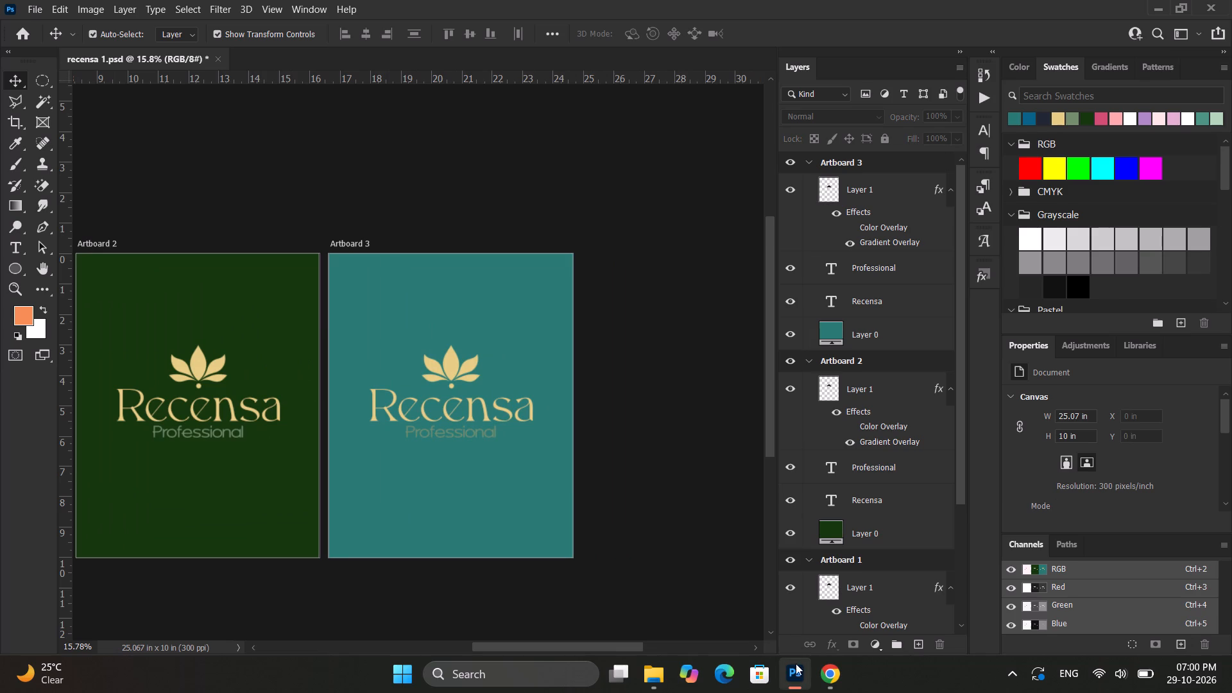
click(518, 413)
click(837, 681)
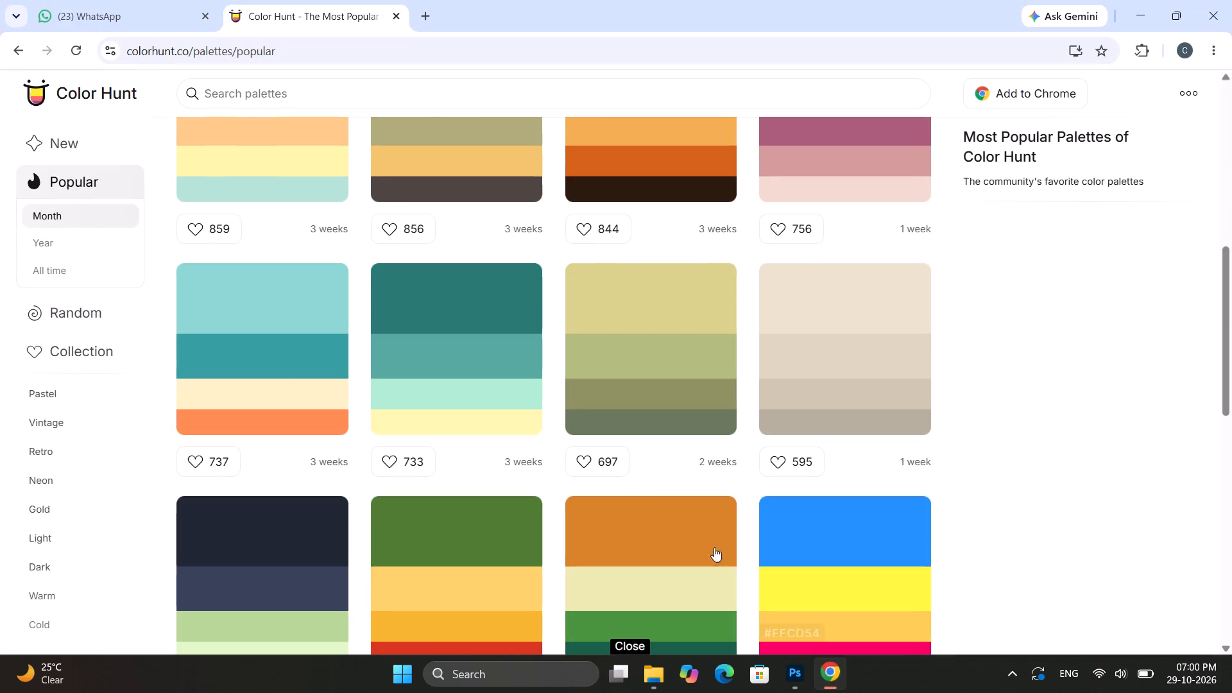
click(418, 365)
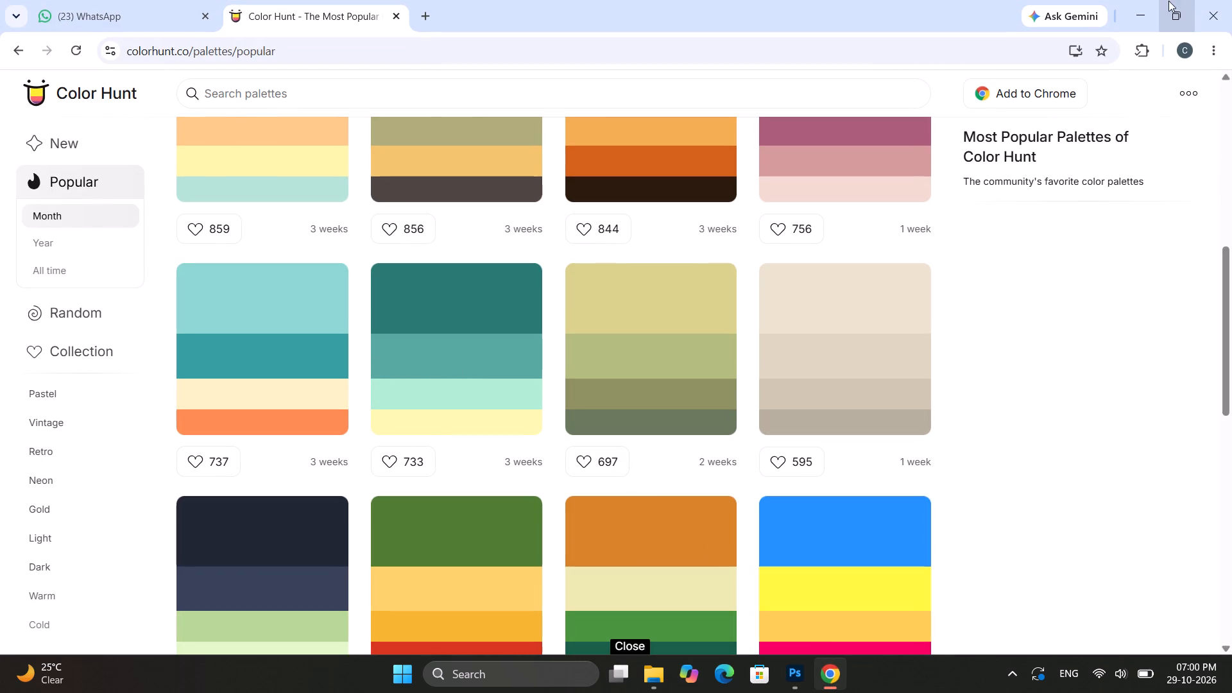
click(1148, 12)
alt+scroll(480, 456, up, 3)
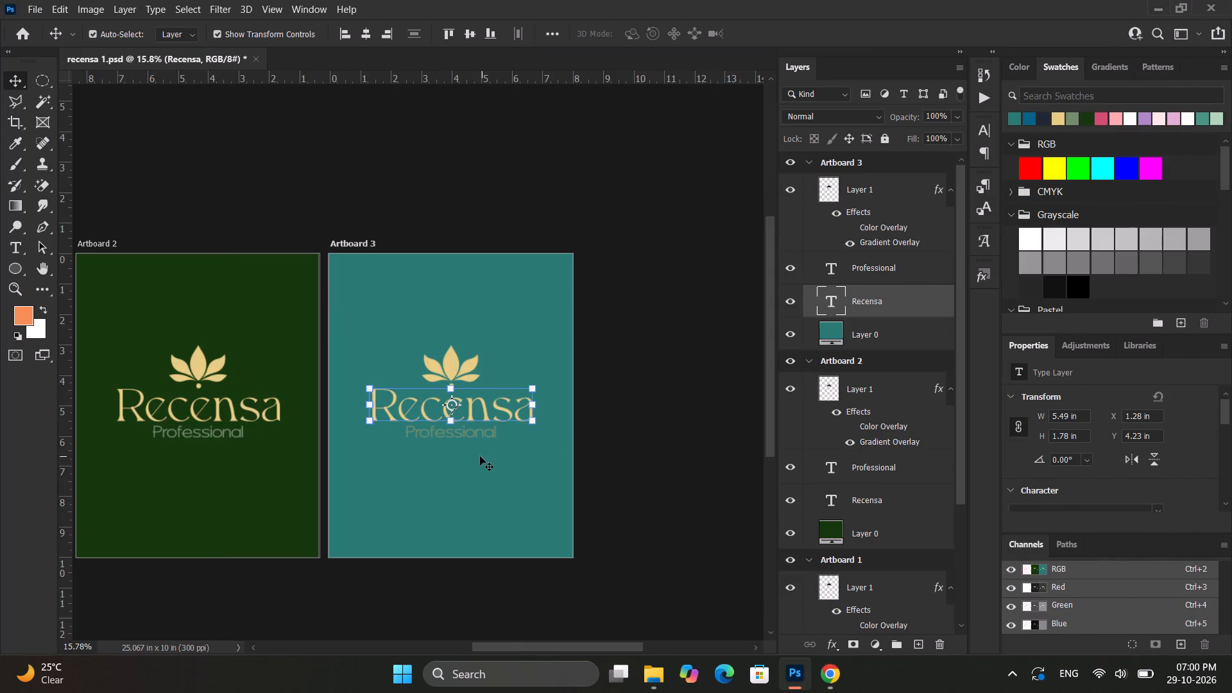
alt+scroll(480, 456, up, 7)
click(481, 423)
double_click(526, 412)
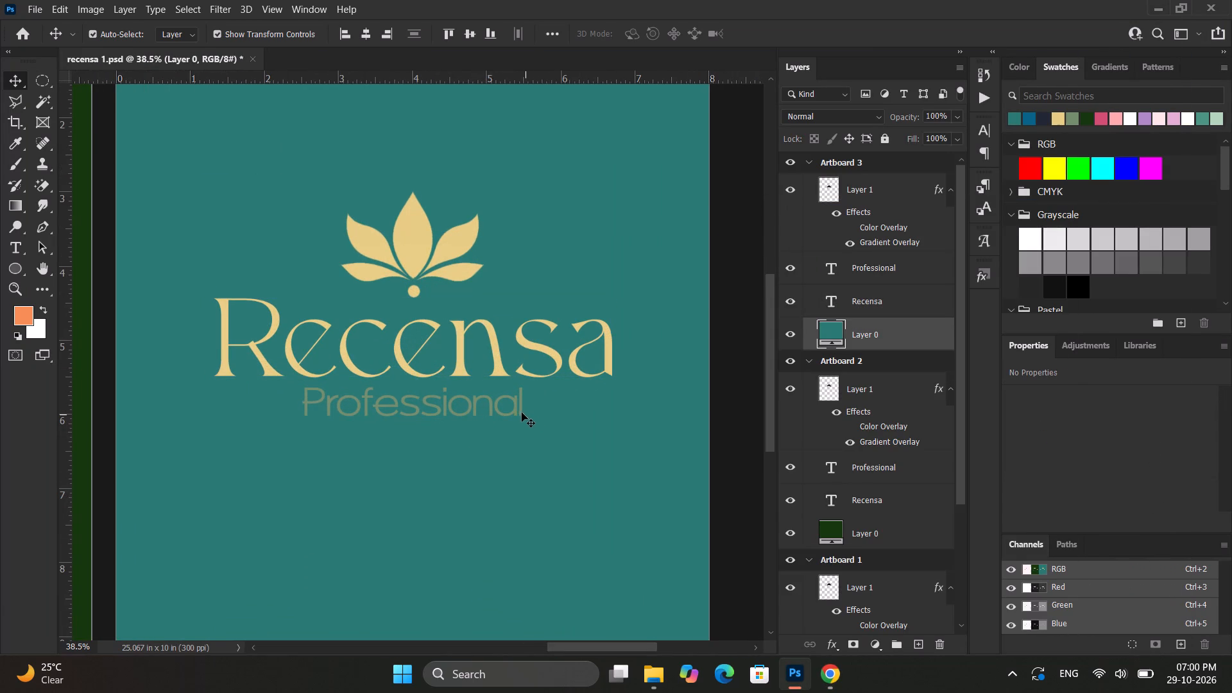
click(516, 407)
scroll(1192, 239, down, 10)
scroll(1147, 484, down, 4)
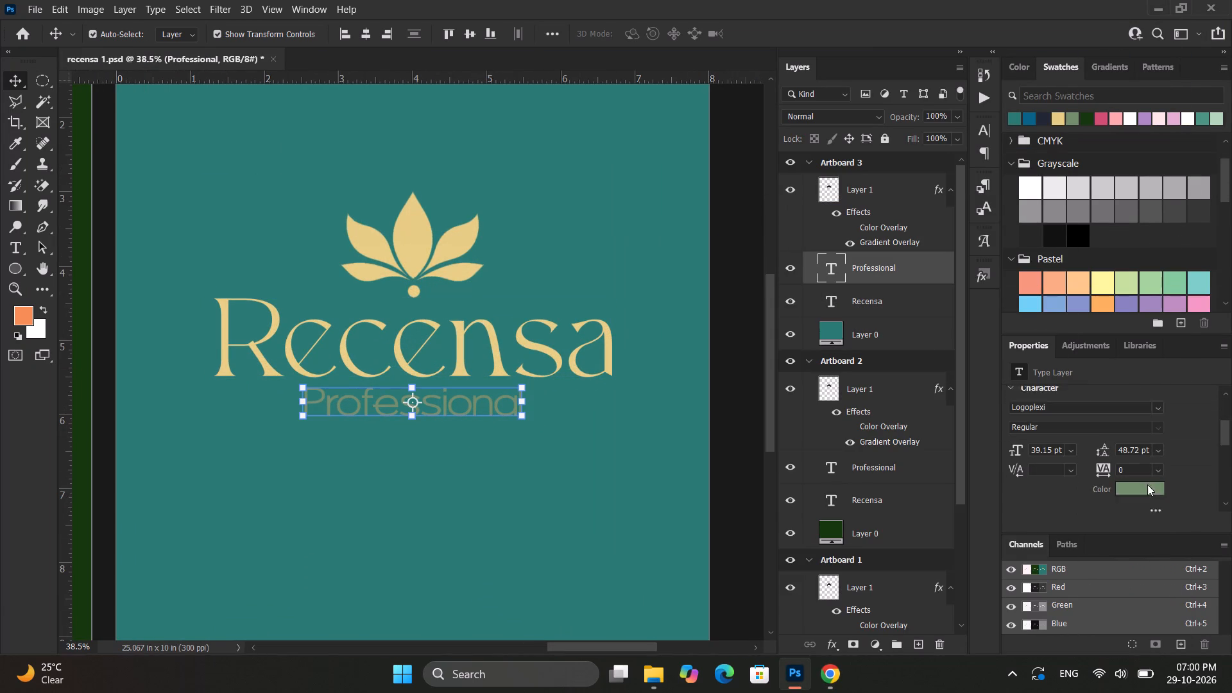
click(1124, 463)
key(ctrl+v)
key(Return)
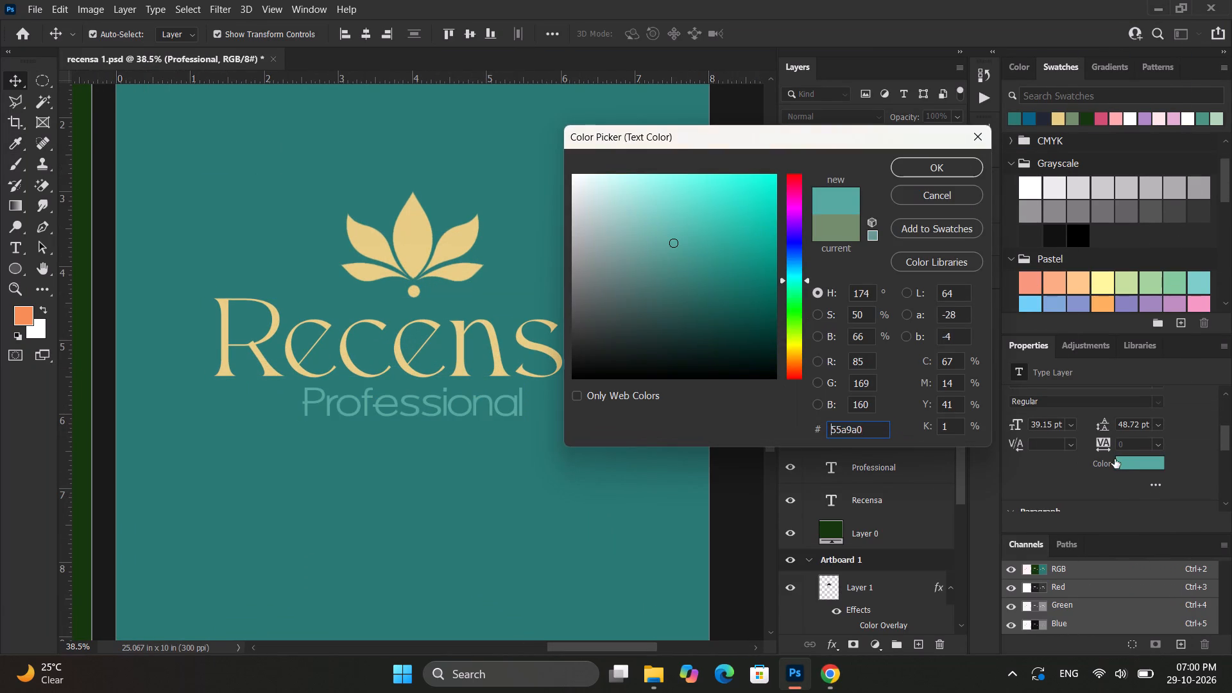
click(737, 424)
Copy the mint #AEEED3 from the same Color Hunt palette and set it as the colour of Artboard 3's "Recensa" text.
alt+scroll(725, 424, down, 8)
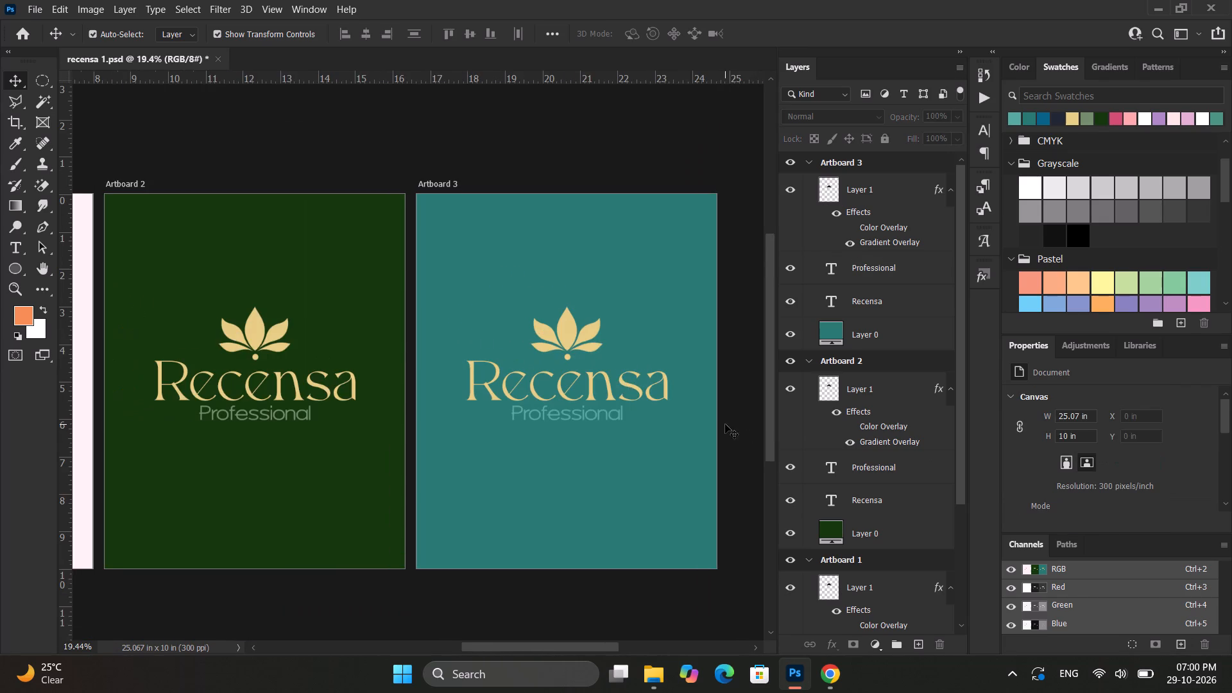
ctrl+scroll(725, 424, down, 5)
click(836, 663)
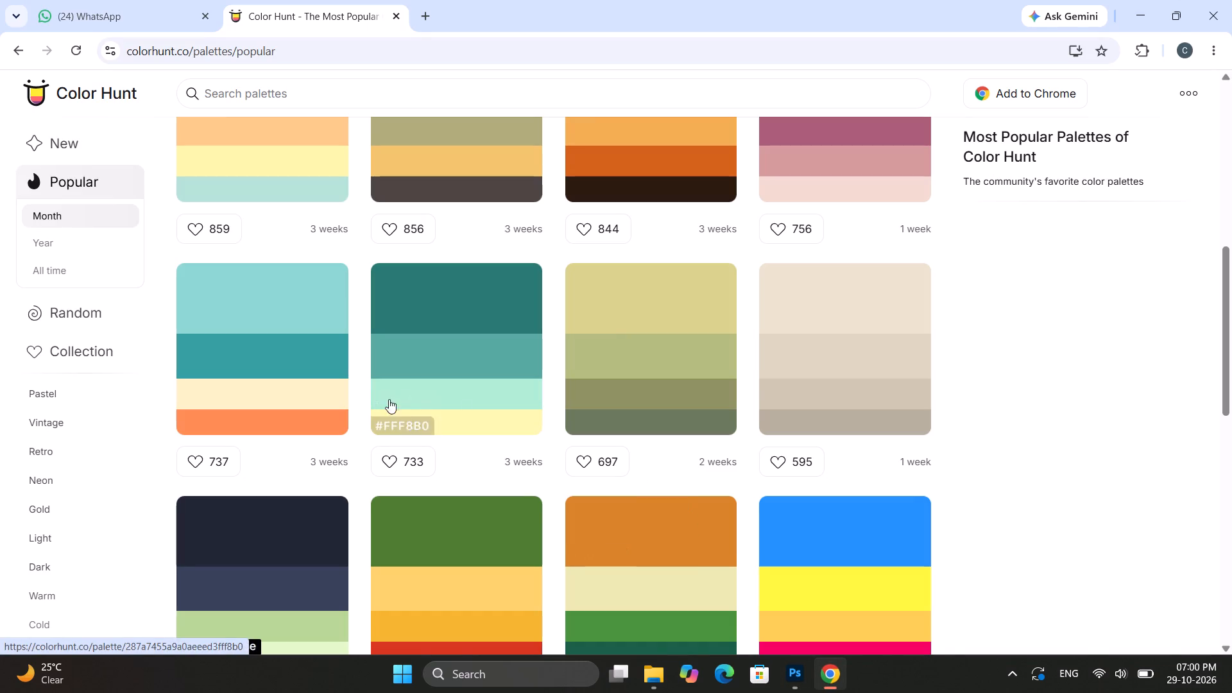
click(382, 396)
click(1138, 20)
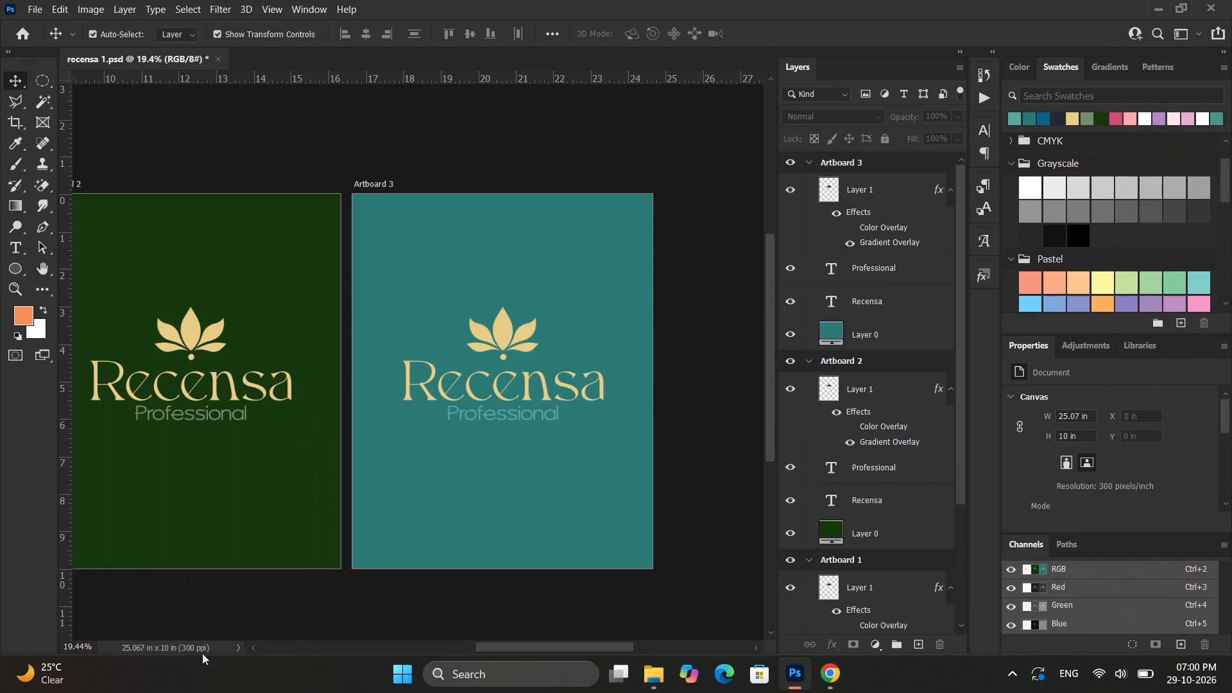
click(583, 375)
scroll(1148, 486, down, 8)
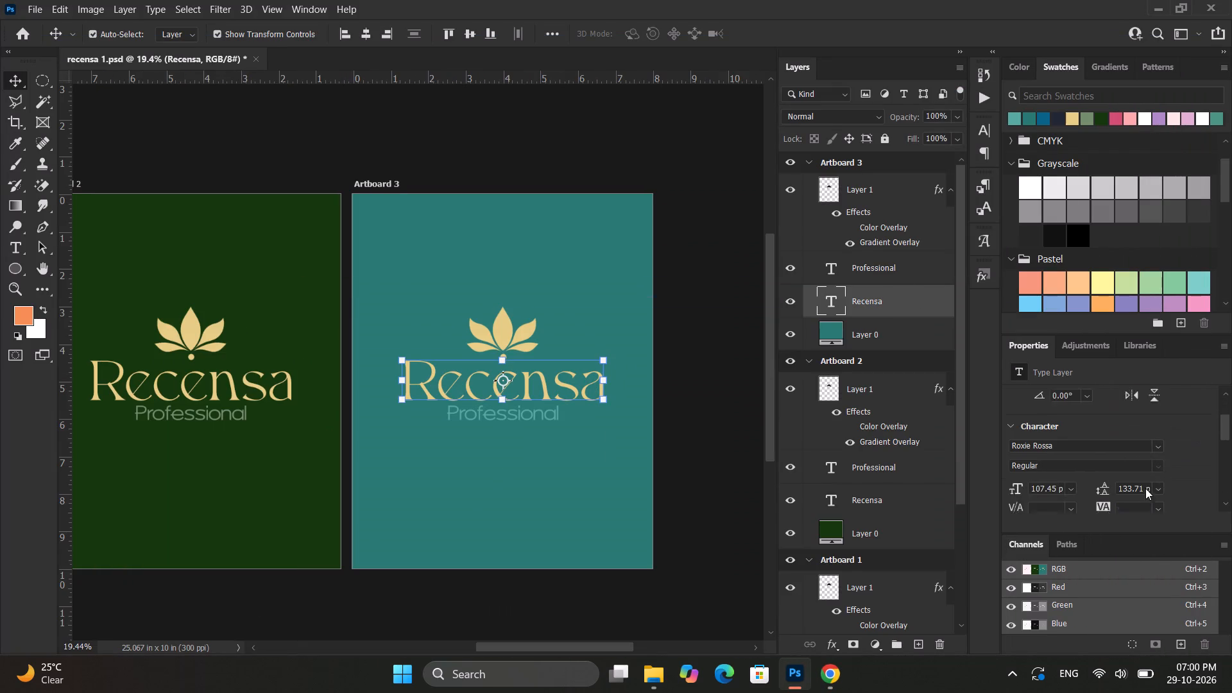
click(1142, 484)
key(ctrl+v)
key(Return)
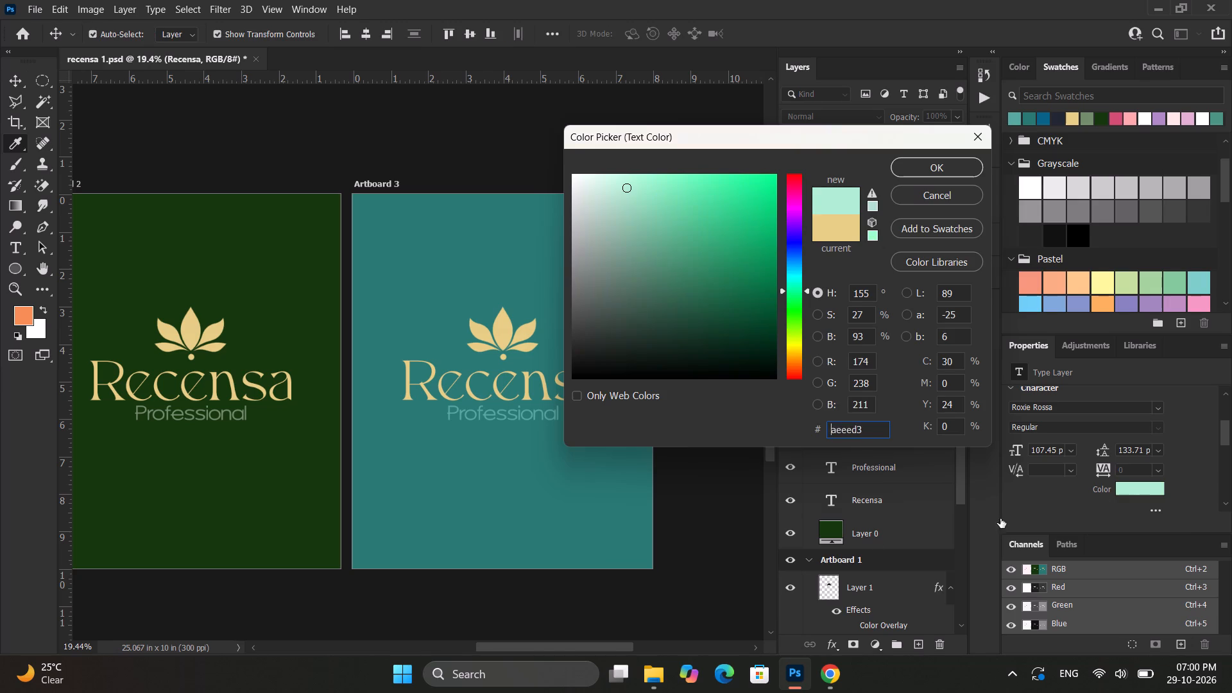
click(696, 386)
Copy the pale yellow #FFF8B0 from the same Color Hunt palette and apply it as the Color Overlay on Artboard 3's lotus symbol.
alt+scroll(415, 438, up, 5)
ctrl+scroll(415, 438, down, 2)
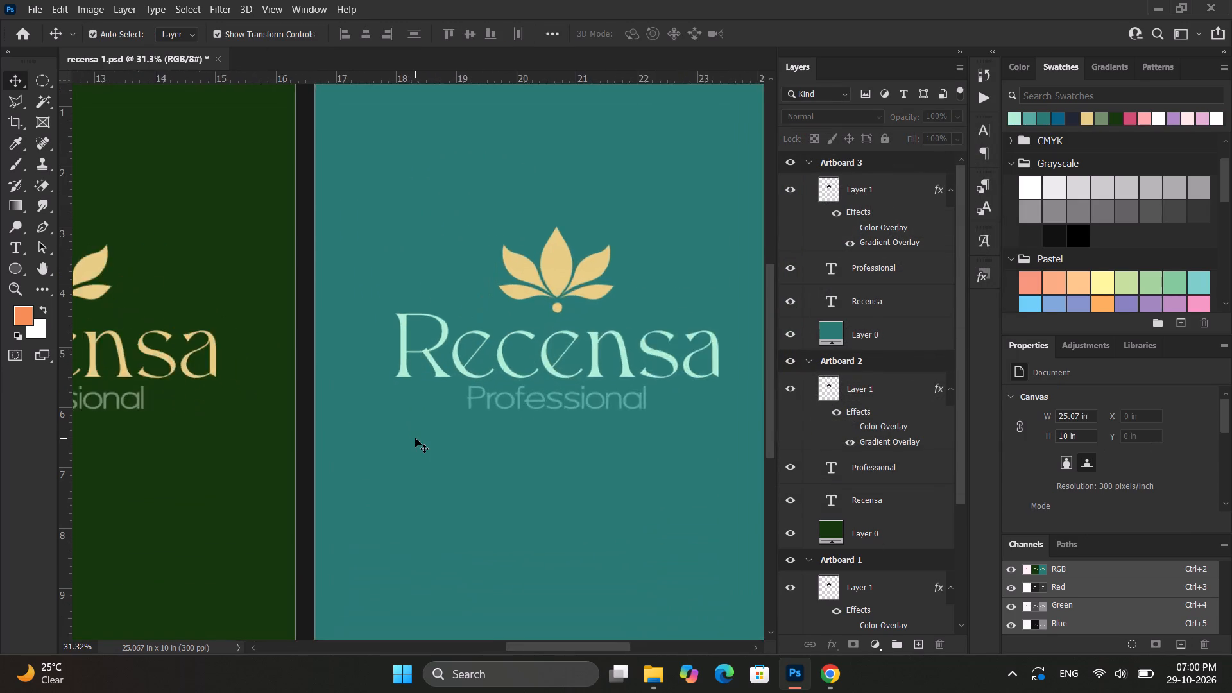
ctrl+scroll(415, 438, down, 17)
alt+scroll(415, 441, down, 2)
ctrl+scroll(463, 431, up, 9)
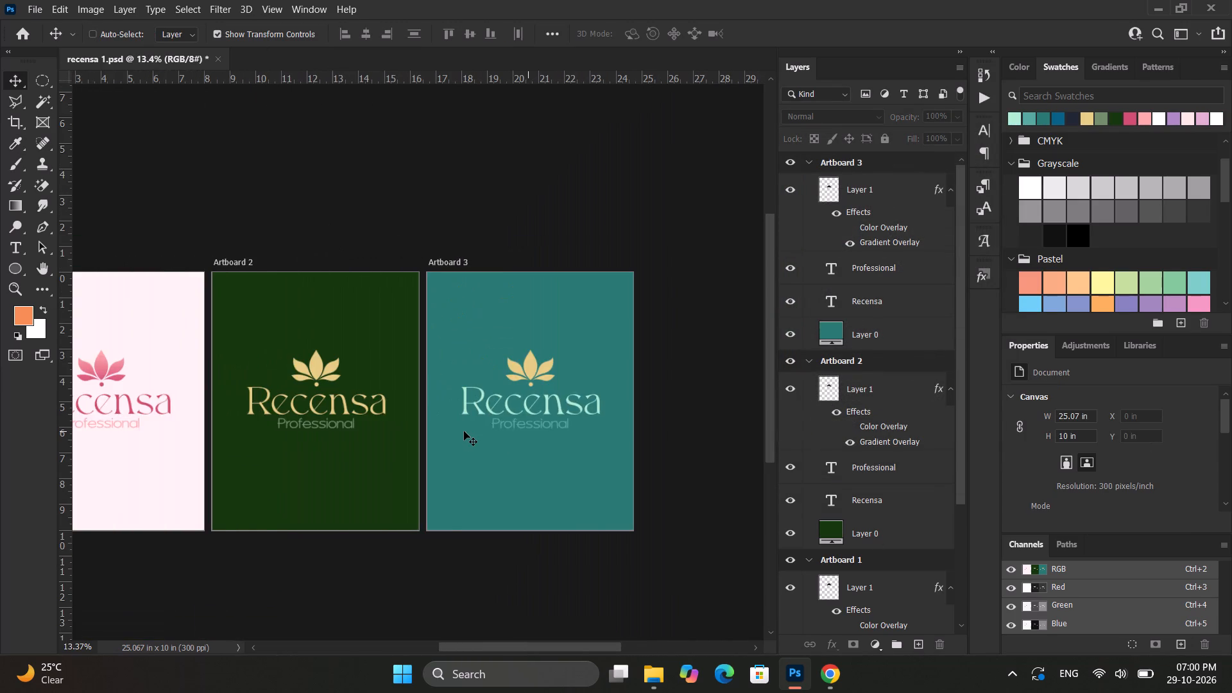
alt+scroll(464, 431, up, 4)
click(563, 316)
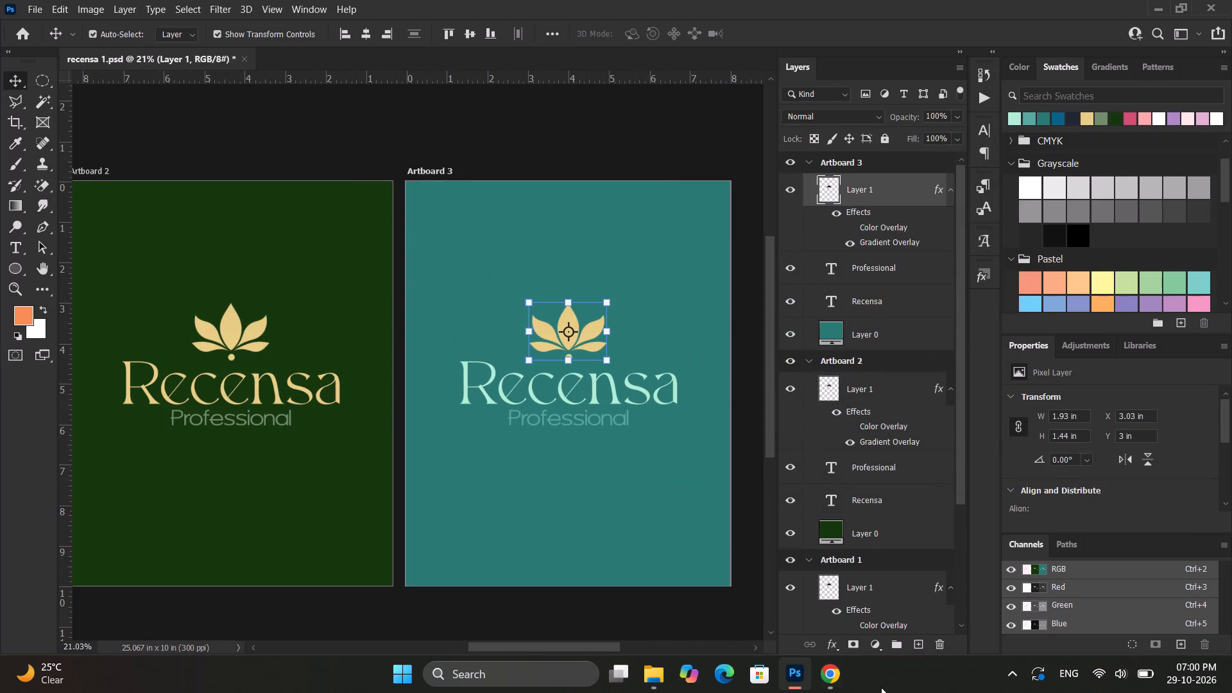
click(829, 674)
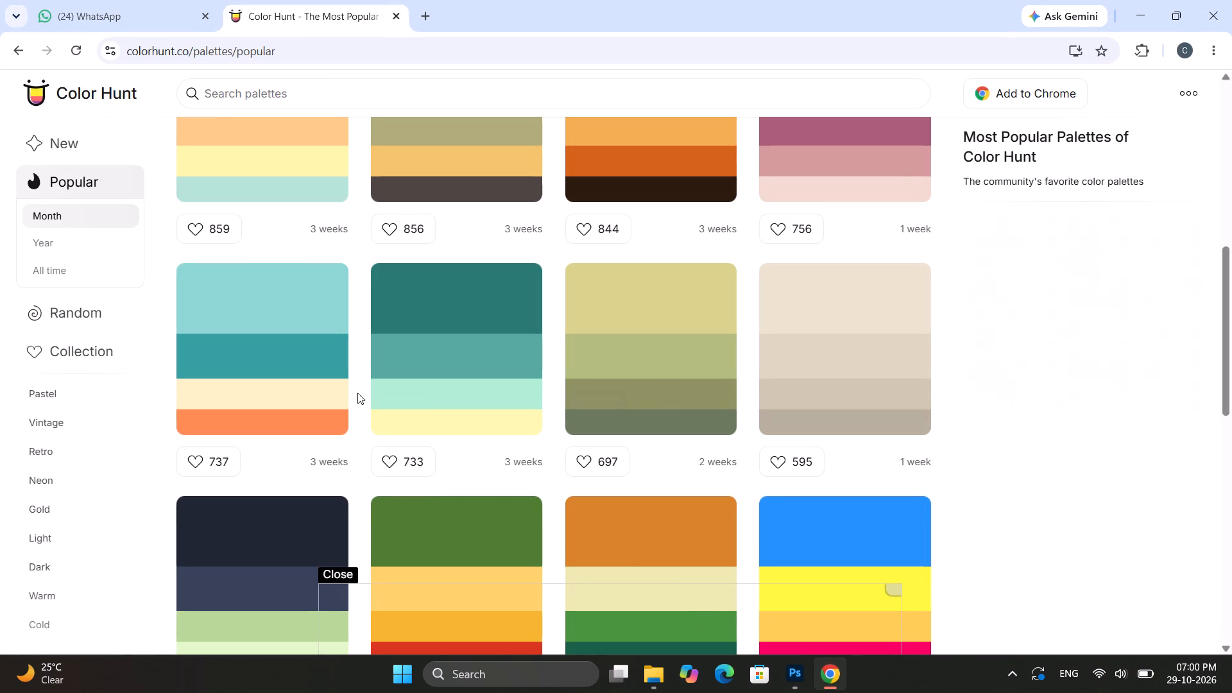
click(406, 422)
click(1154, 1)
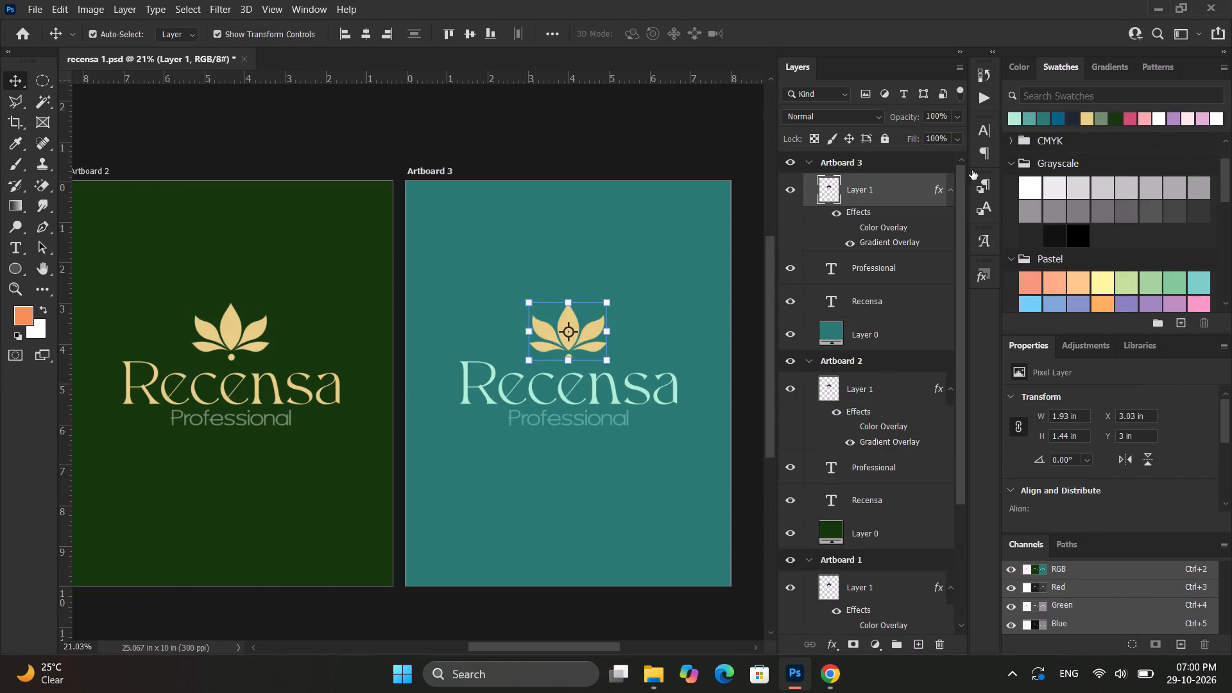
double_click(875, 231)
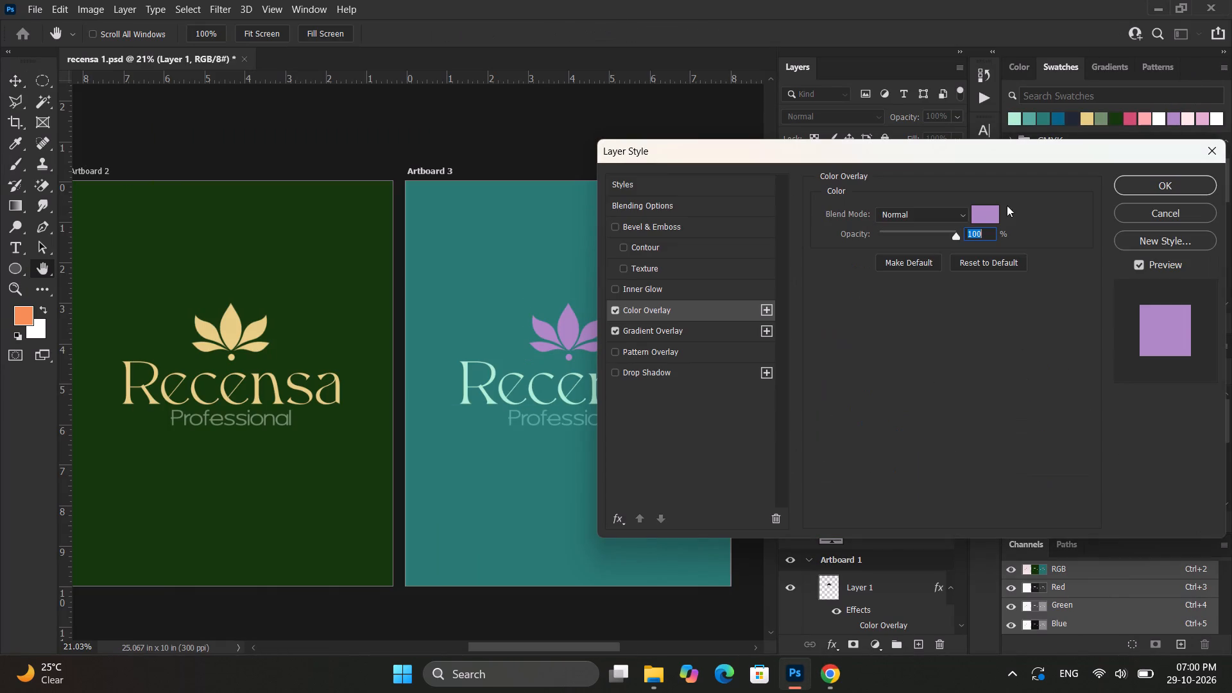
click(983, 218)
key(ctrl+v)
key(Return)
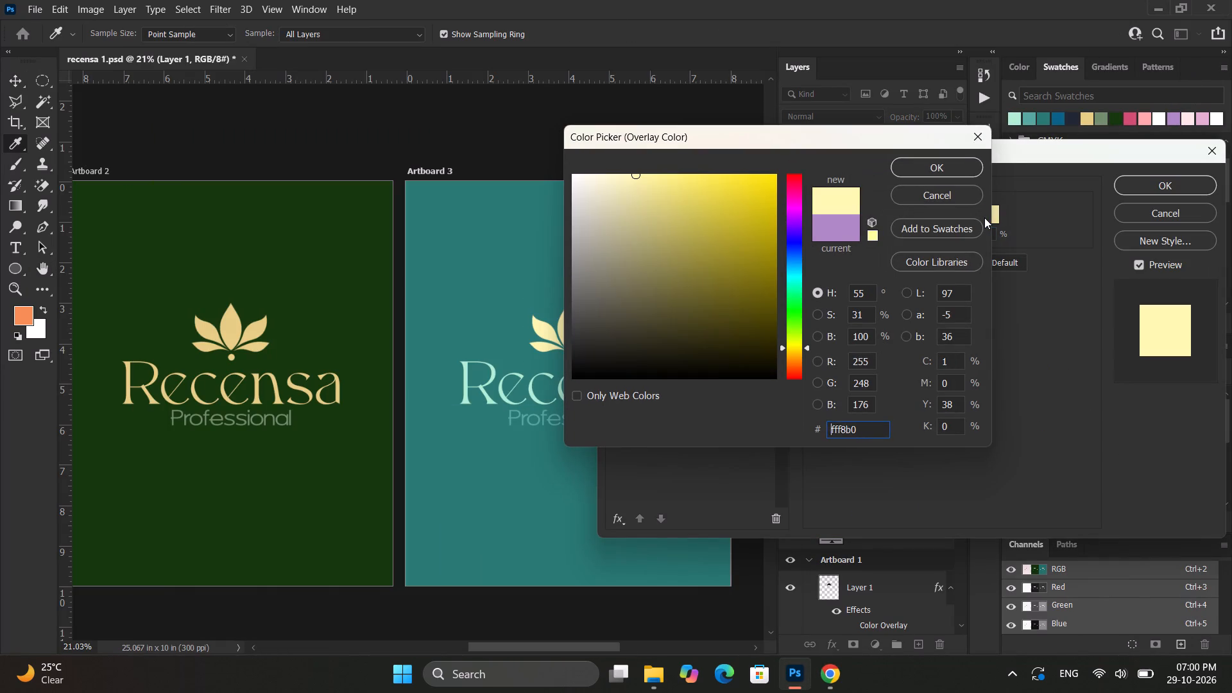
click(1142, 191)
click(614, 130)
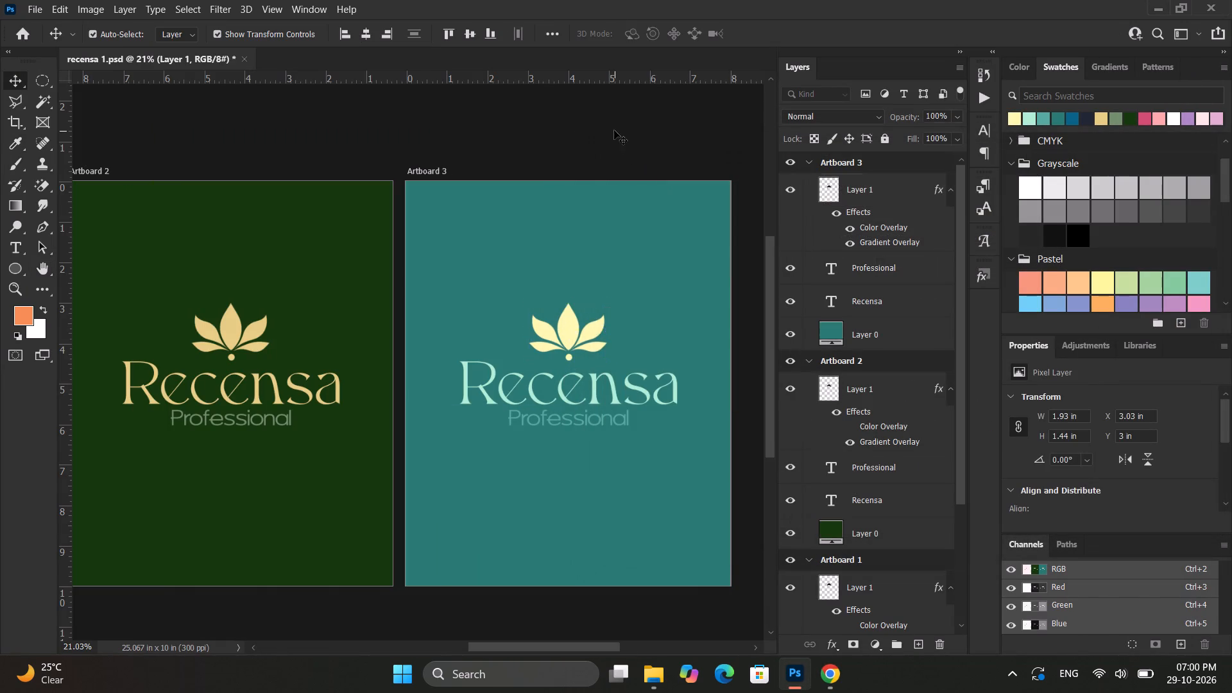
Review the recoloured logo beside the other artboards and add a new blank artboard directly beyond Artboard 3.
alt+scroll(683, 354, down, 5)
ctrl+scroll(687, 359, down, 10)
alt+click(676, 369)
alt+scroll(610, 386, up, 1)
alt+scroll(610, 386, down, 4)
ctrl+scroll(610, 386, up, 9)
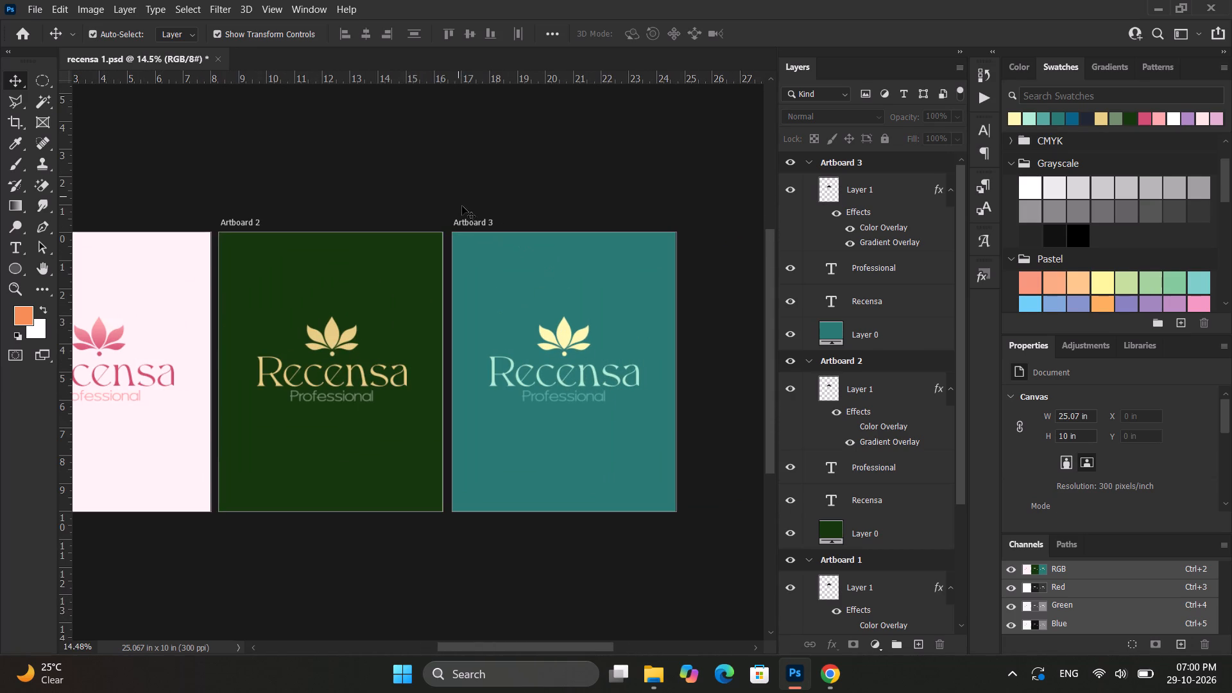
click(483, 219)
click(710, 369)
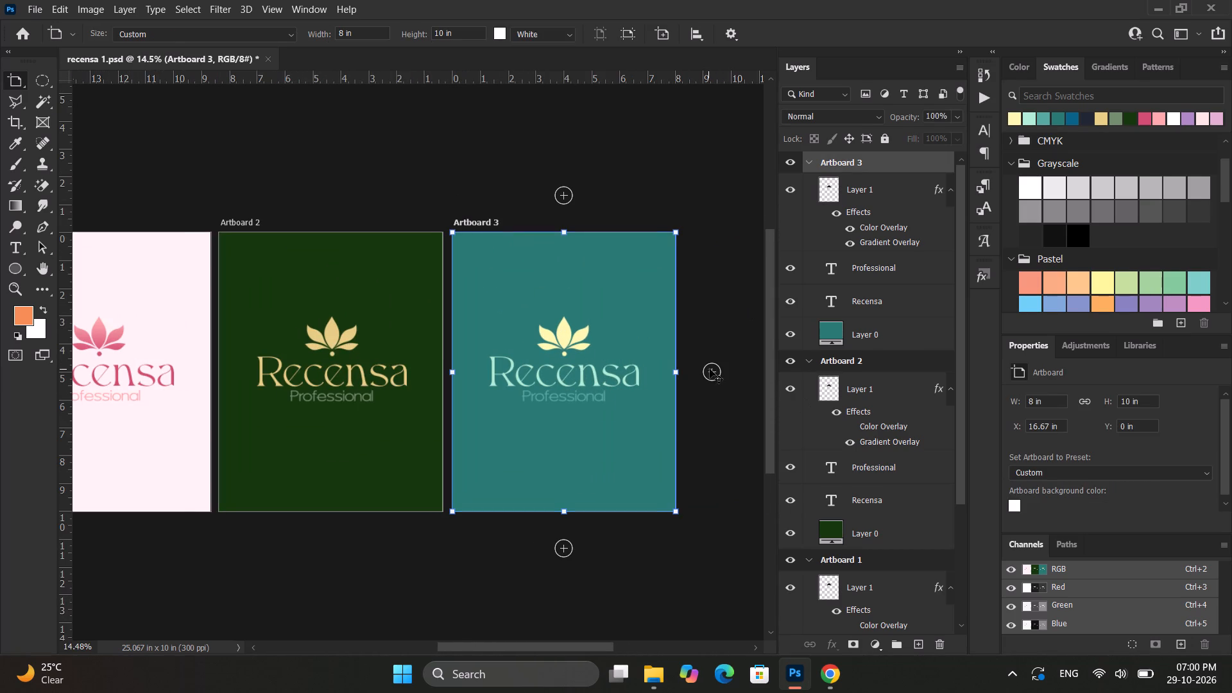
Duplicate Artboard 3's lotus, text and background layers and move the copies into Artboard 4.
click(877, 361)
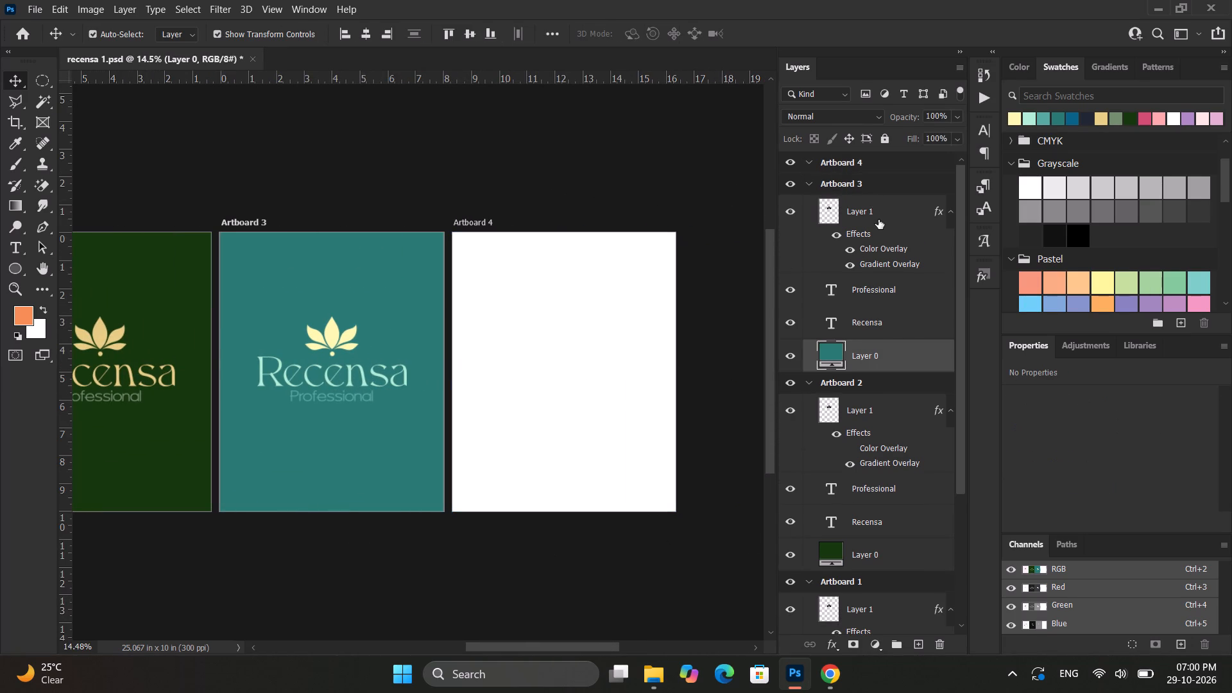
shift+click(878, 218)
key(ctrl+j)
drag(898, 215, 877, 162)
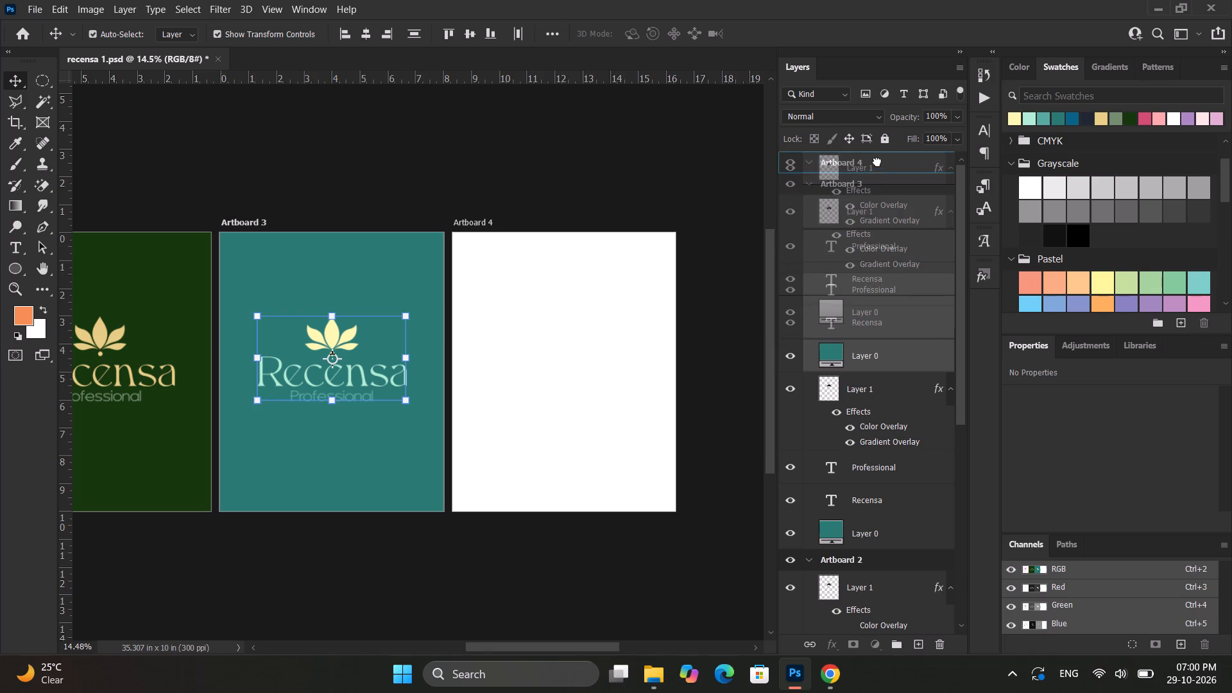
drag(877, 162, 875, 156)
Browse Color Hunt's popular and new palettes and request the dark collection, looking for colours for Artboard 4.
click(841, 672)
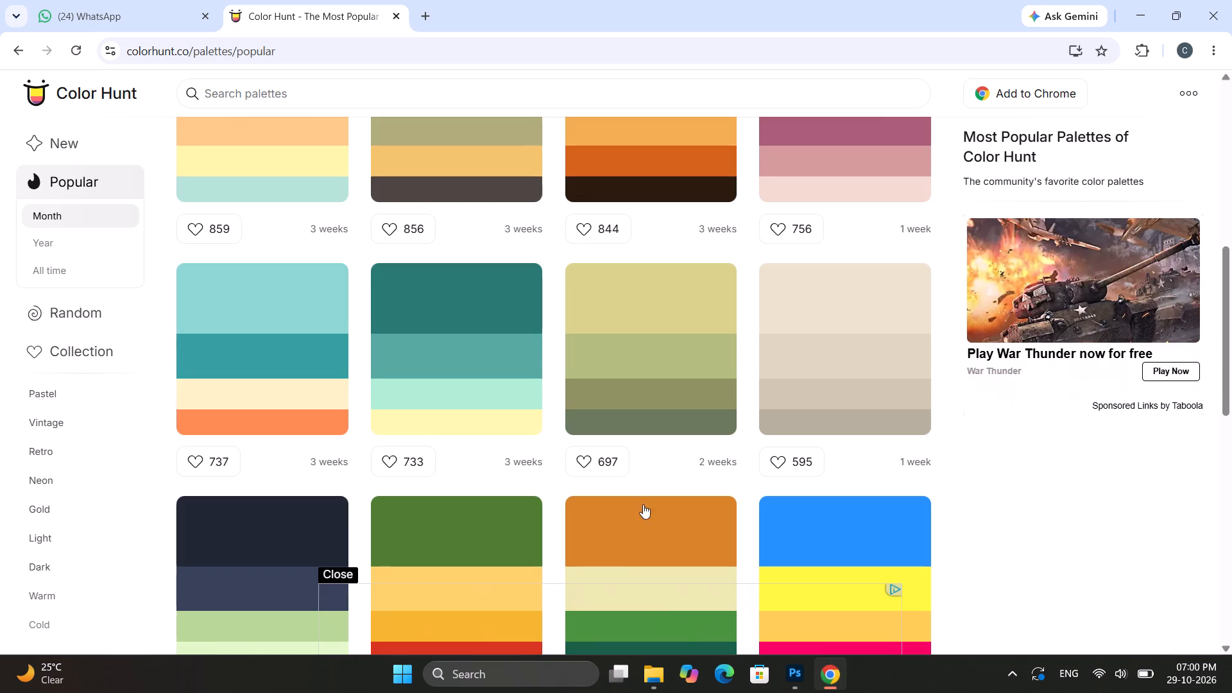
scroll(605, 452, down, 4)
scroll(454, 434, down, 1)
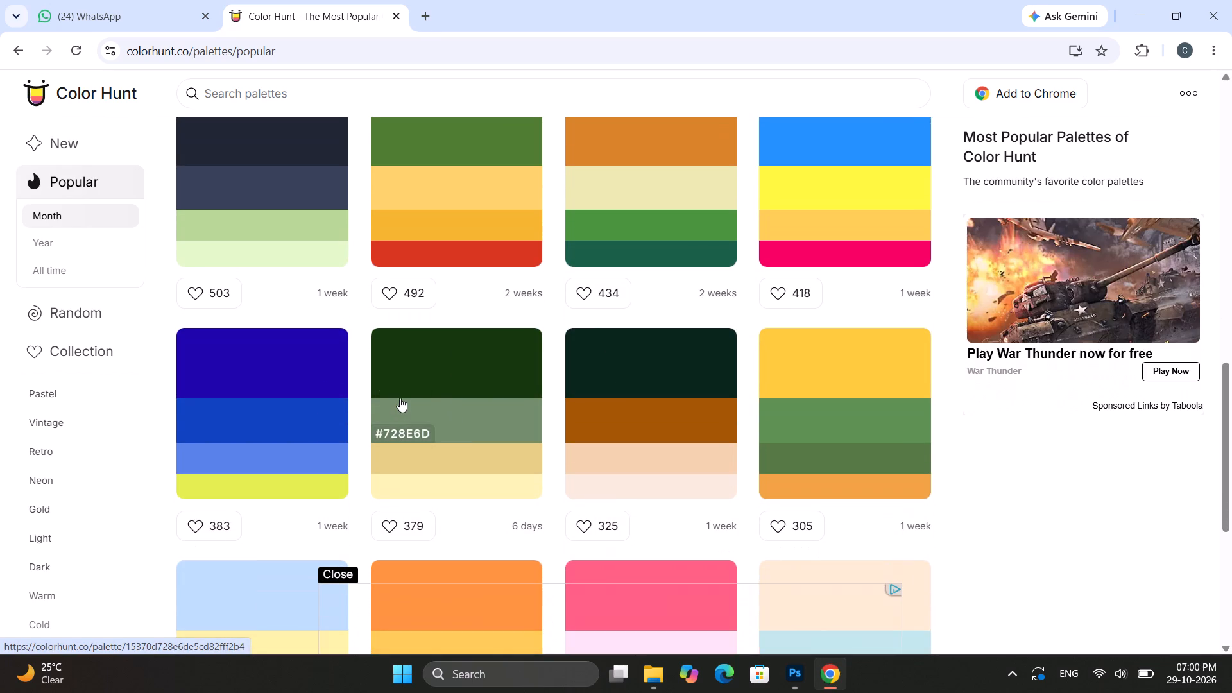
scroll(363, 472, down, 4)
scroll(848, 348, down, 2)
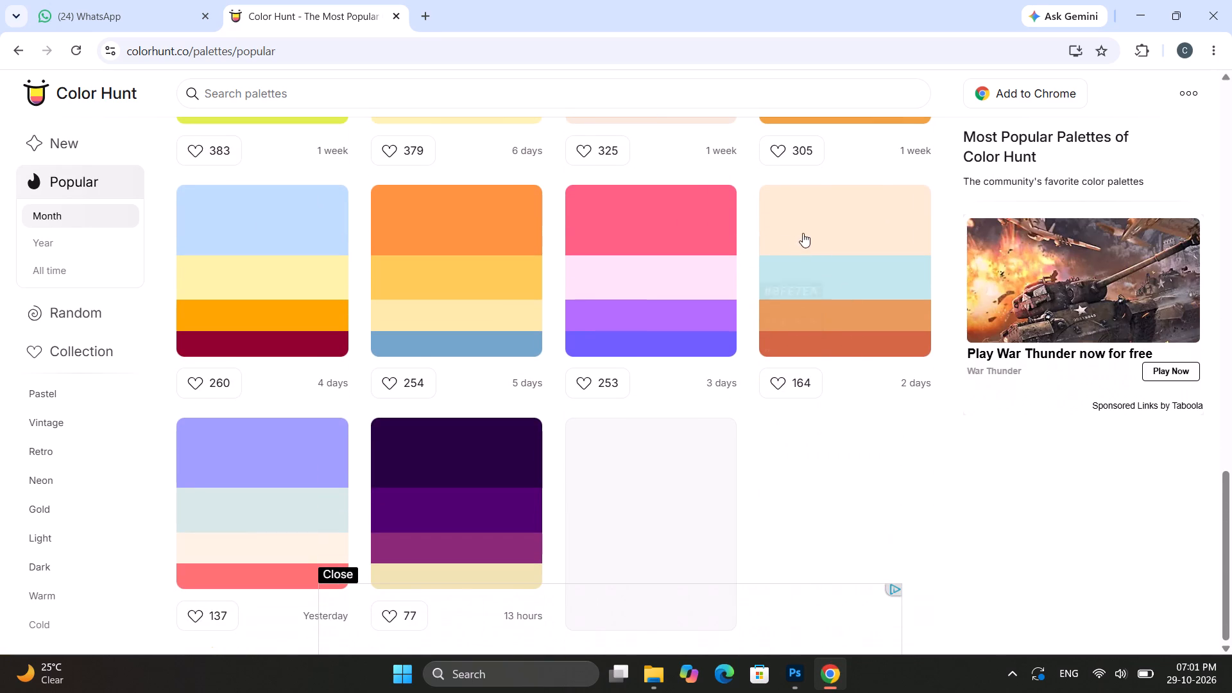
scroll(444, 424, down, 4)
click(69, 138)
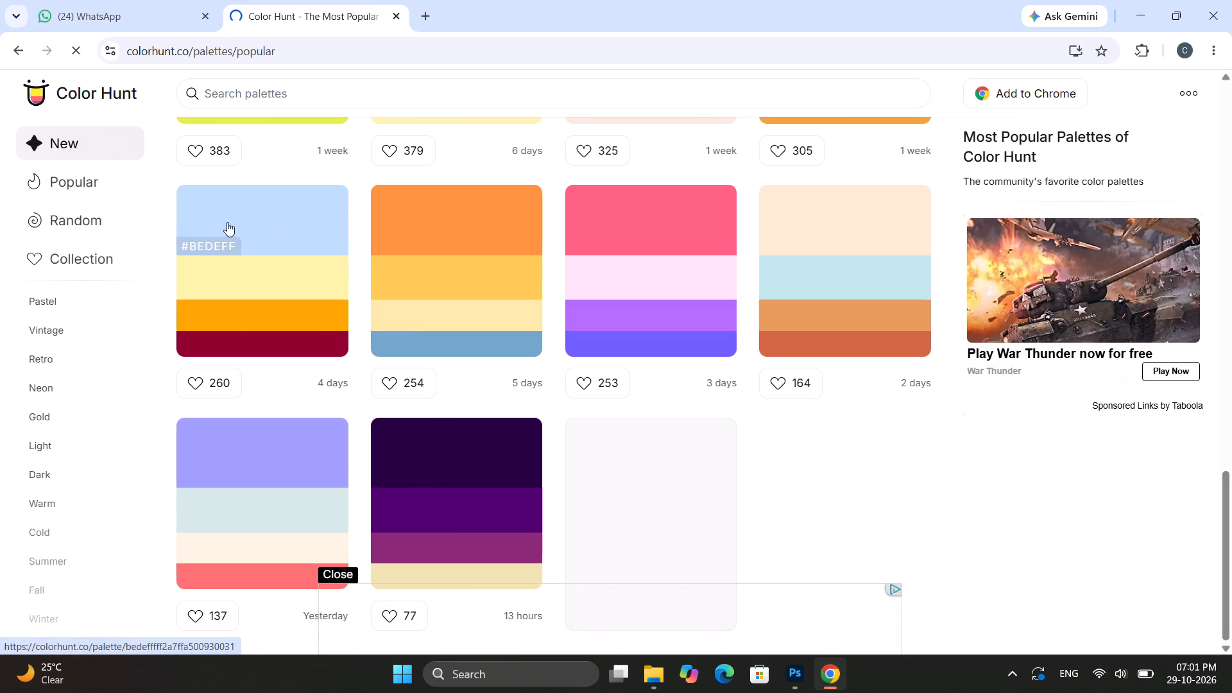
scroll(361, 214, up, 4)
scroll(361, 214, down, 3)
scroll(361, 214, up, 4)
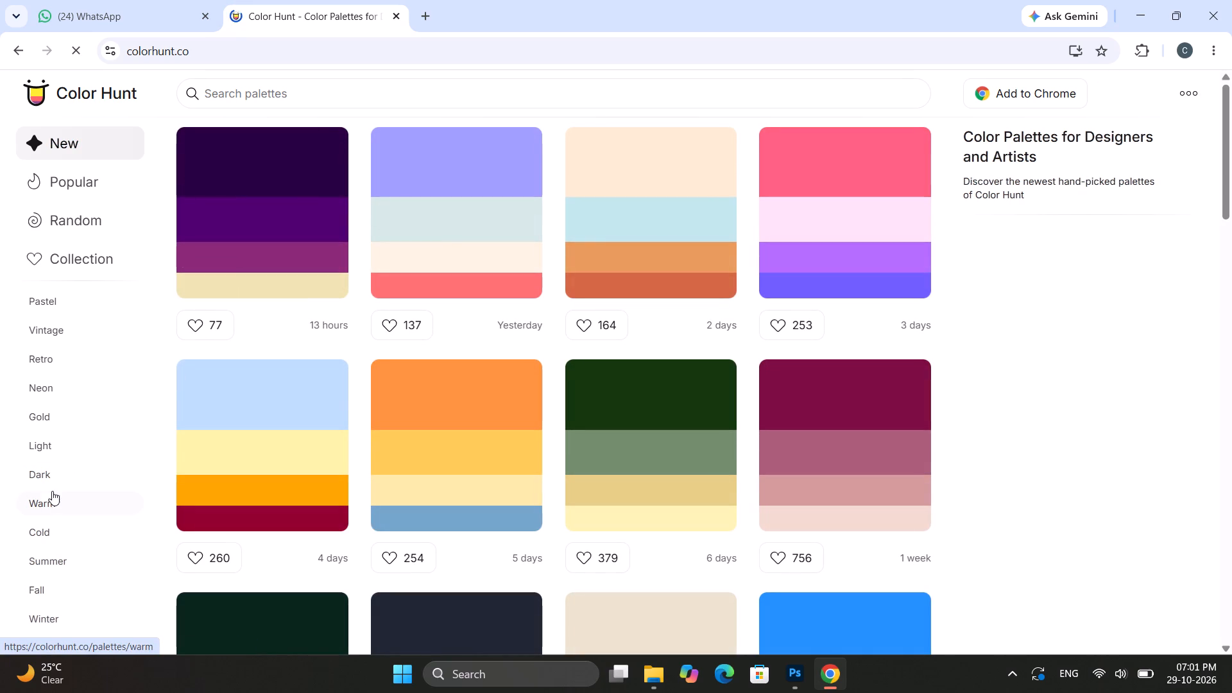
click(49, 472)
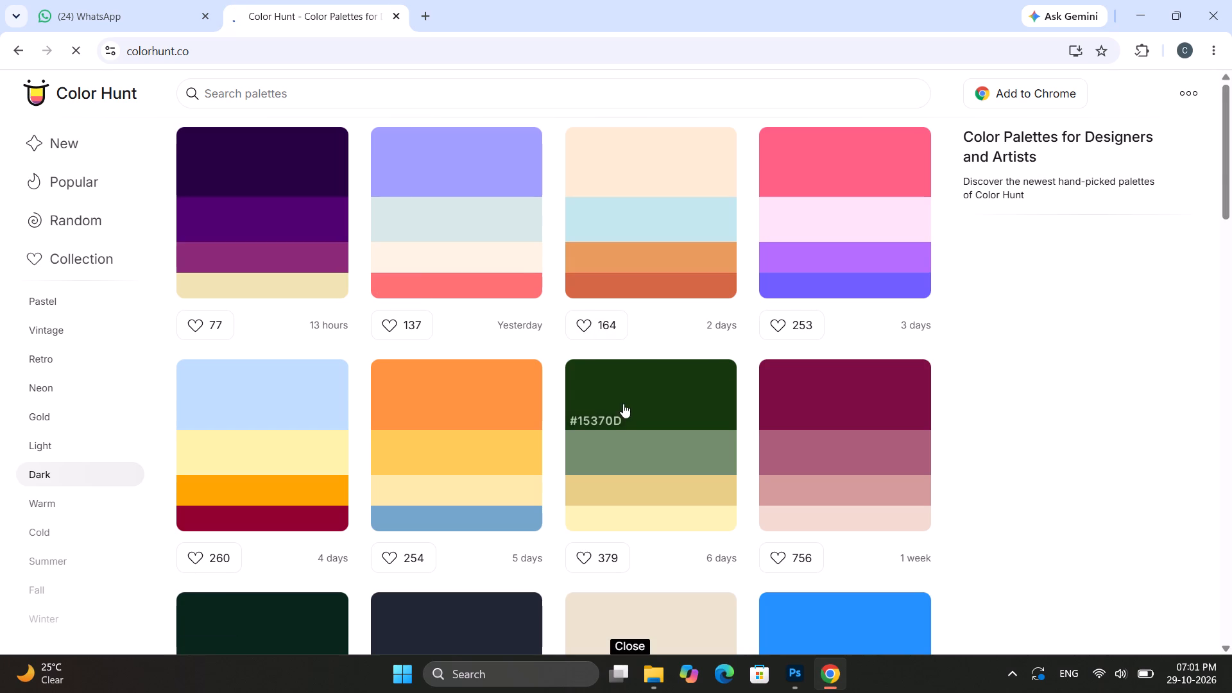
scroll(623, 404, down, 12)
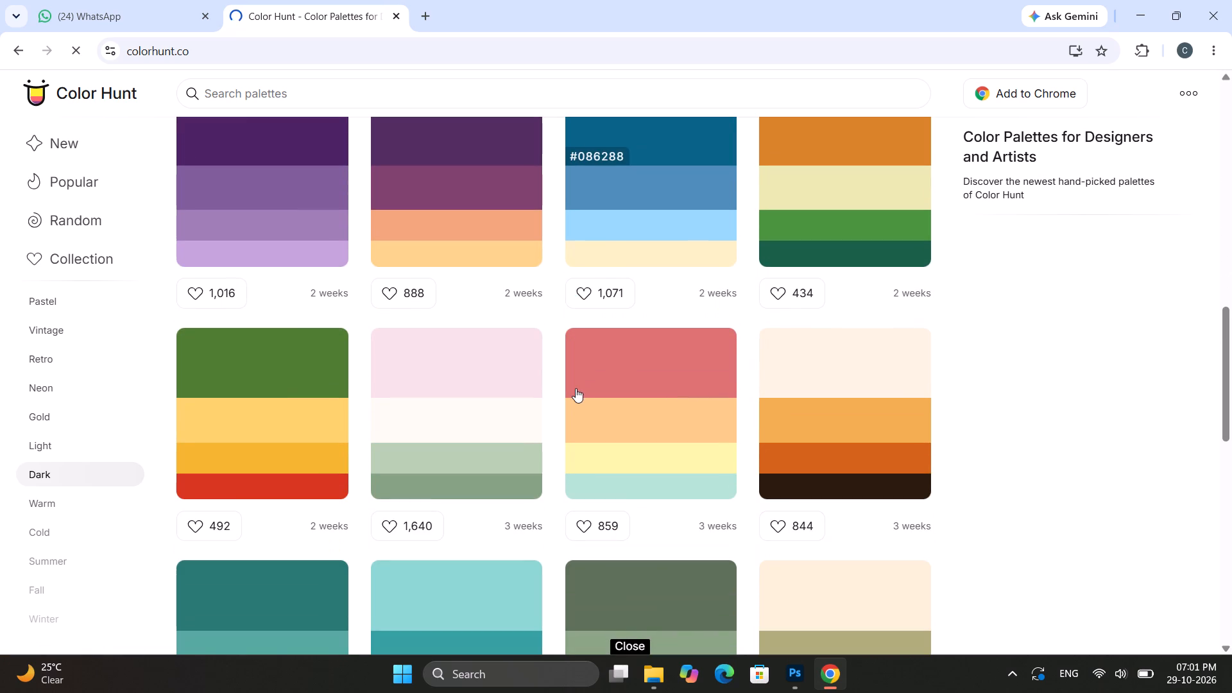
scroll(607, 454, down, 4)
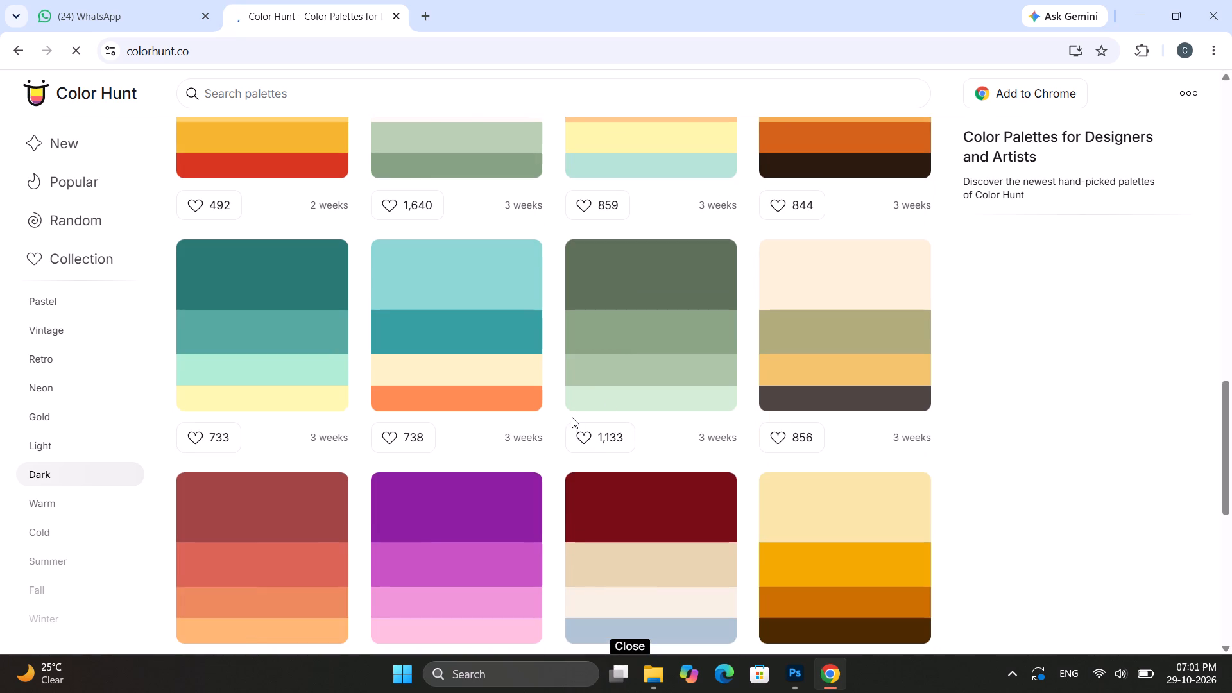
scroll(572, 417, down, 2)
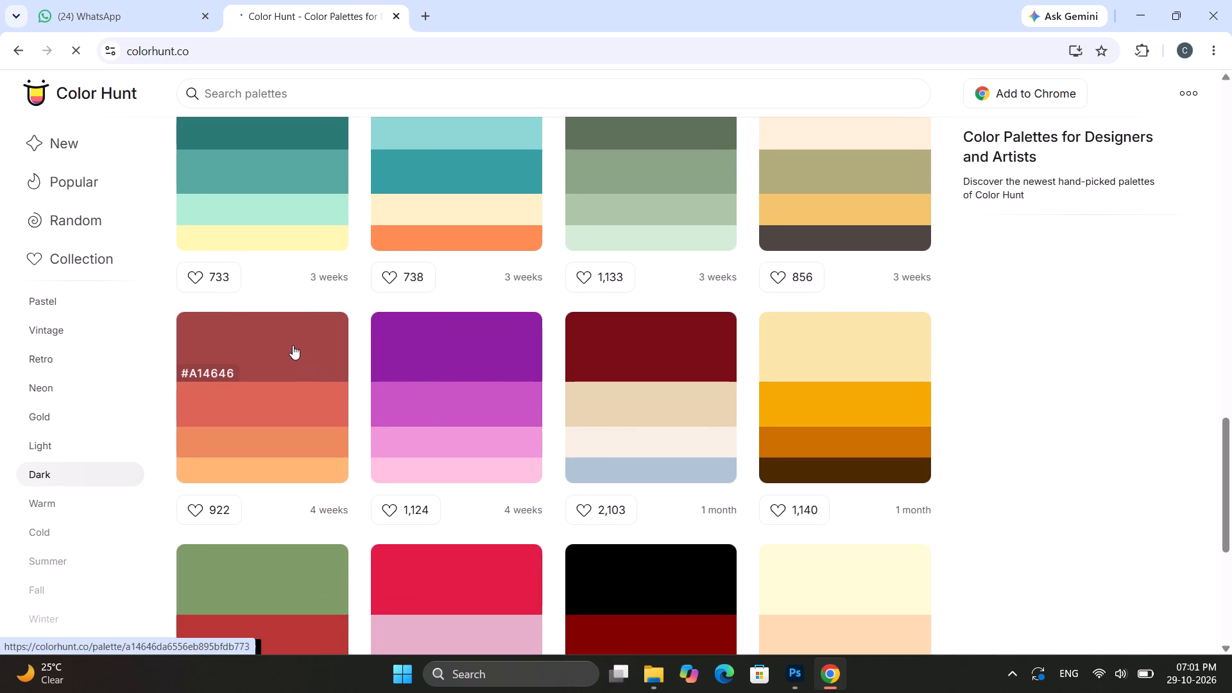
Switch to Photoshop and compare the logo colours across the four artboards.
click(1122, 17)
alt+scroll(447, 429, down, 5)
click(702, 361)
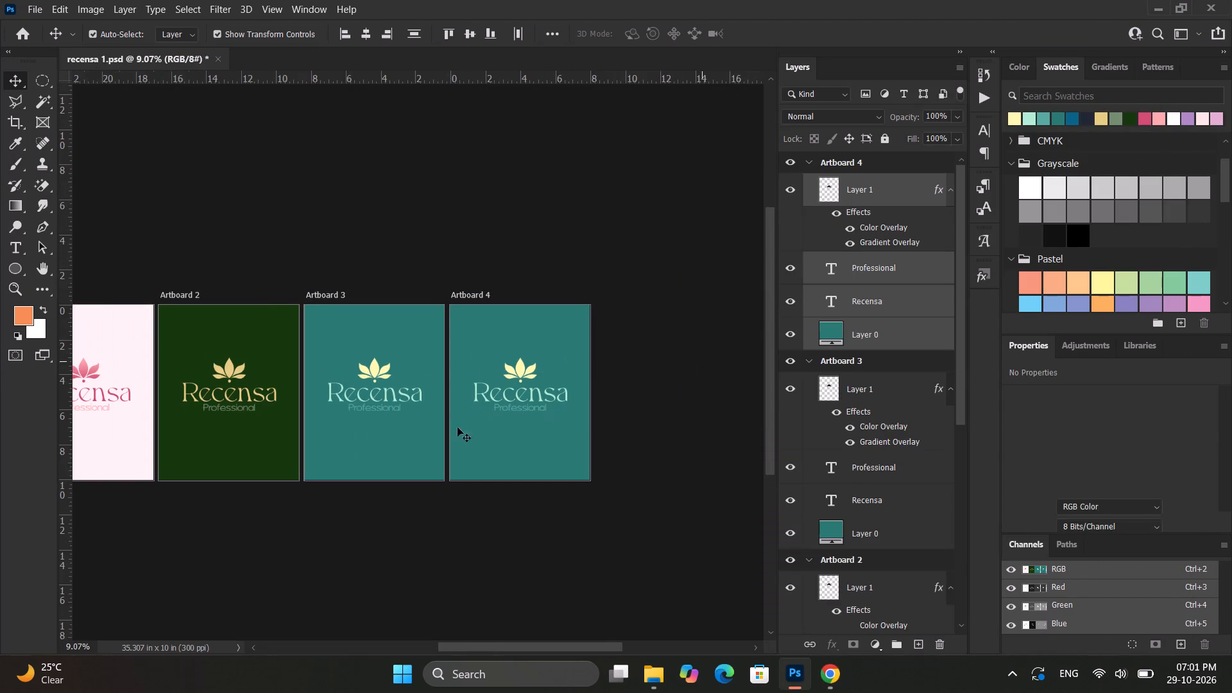
alt+scroll(421, 432, up, 1)
ctrl+scroll(421, 432, up, 19)
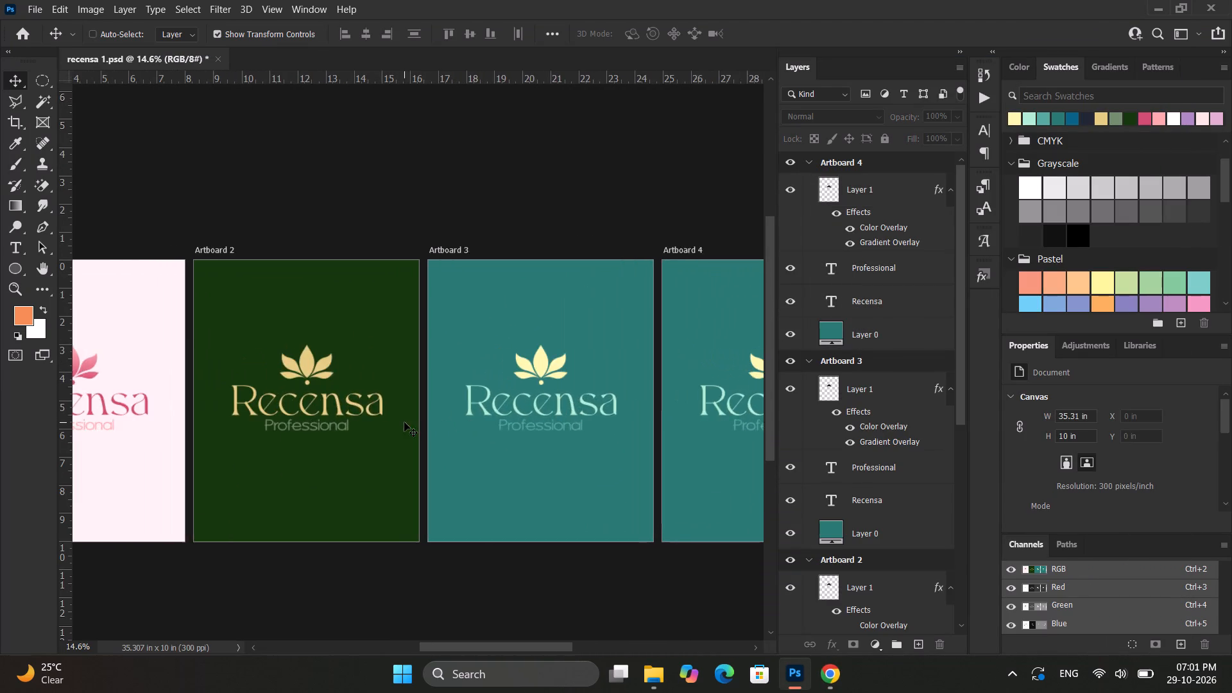
ctrl+scroll(404, 422, up, 11)
alt+scroll(400, 406, up, 6)
alt+scroll(424, 406, down, 14)
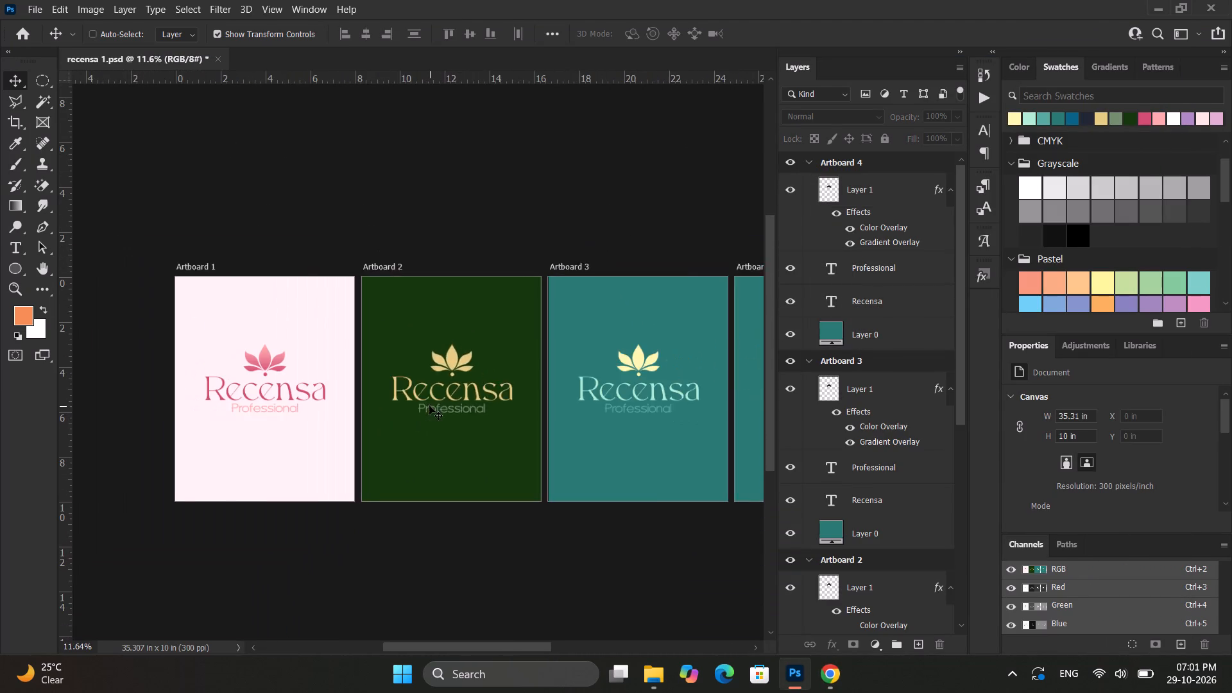
alt+scroll(429, 406, down, 16)
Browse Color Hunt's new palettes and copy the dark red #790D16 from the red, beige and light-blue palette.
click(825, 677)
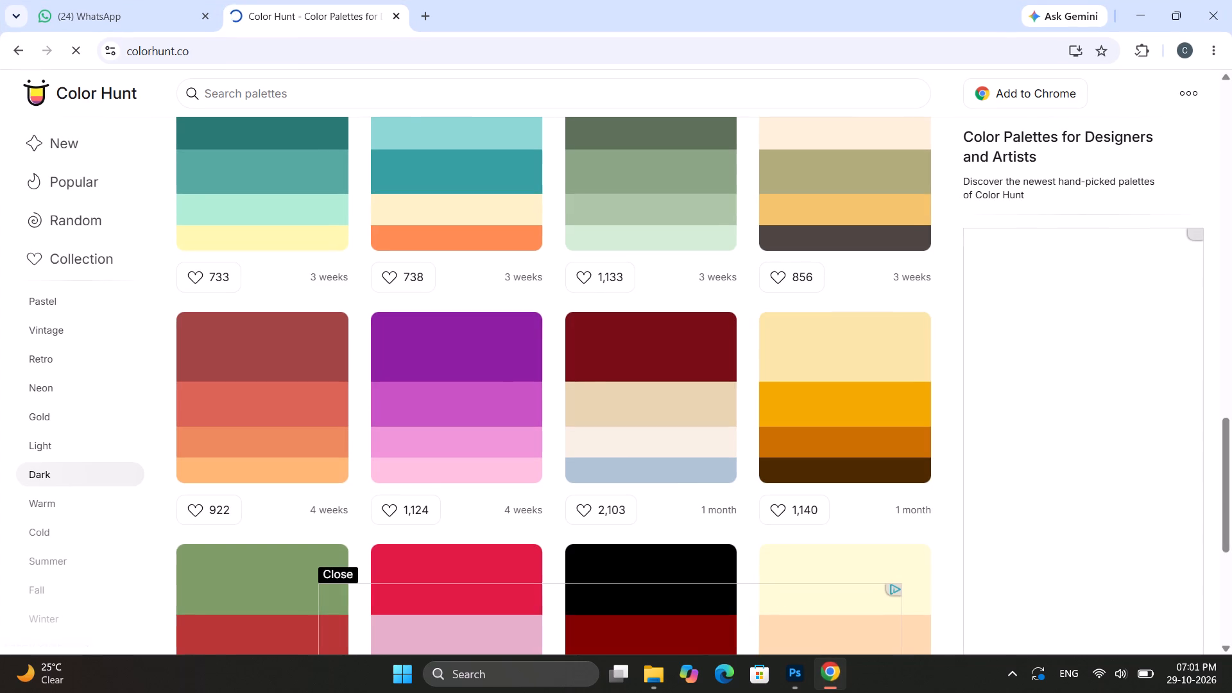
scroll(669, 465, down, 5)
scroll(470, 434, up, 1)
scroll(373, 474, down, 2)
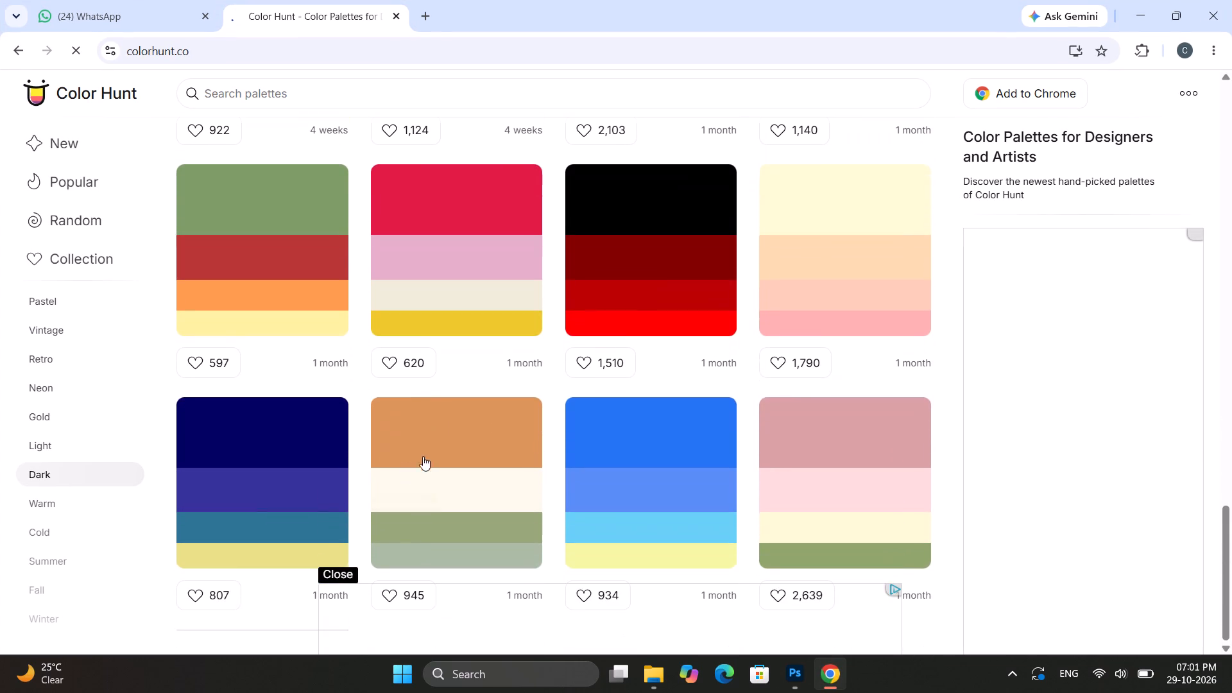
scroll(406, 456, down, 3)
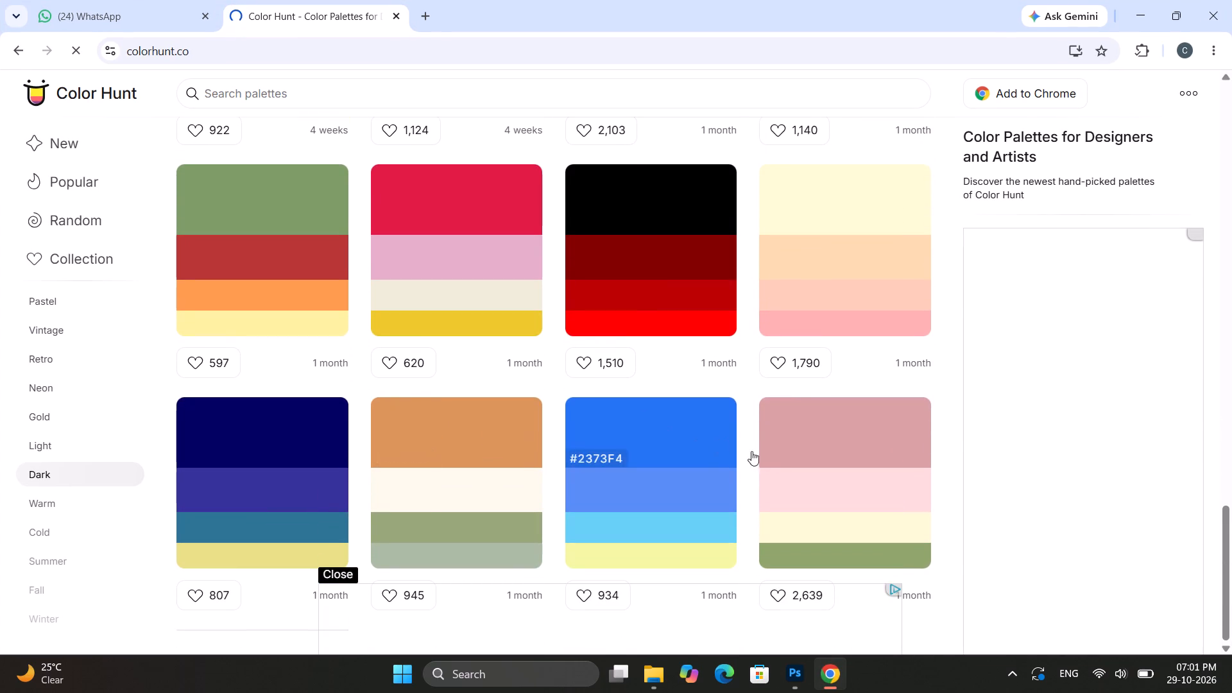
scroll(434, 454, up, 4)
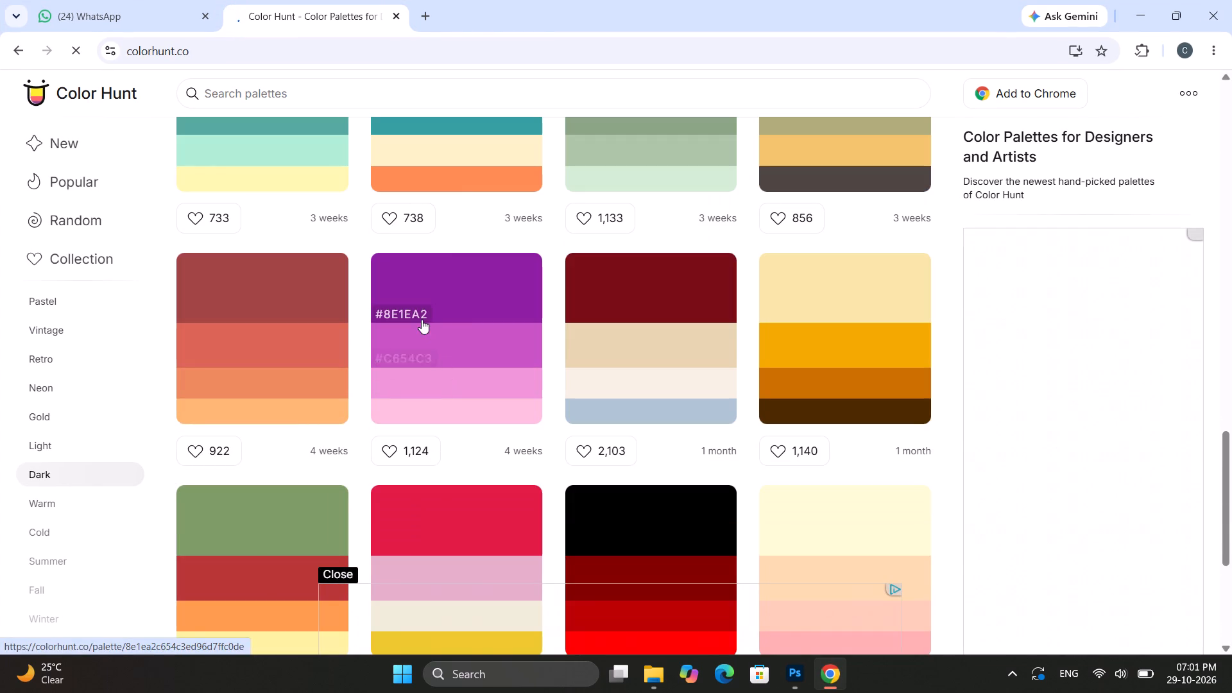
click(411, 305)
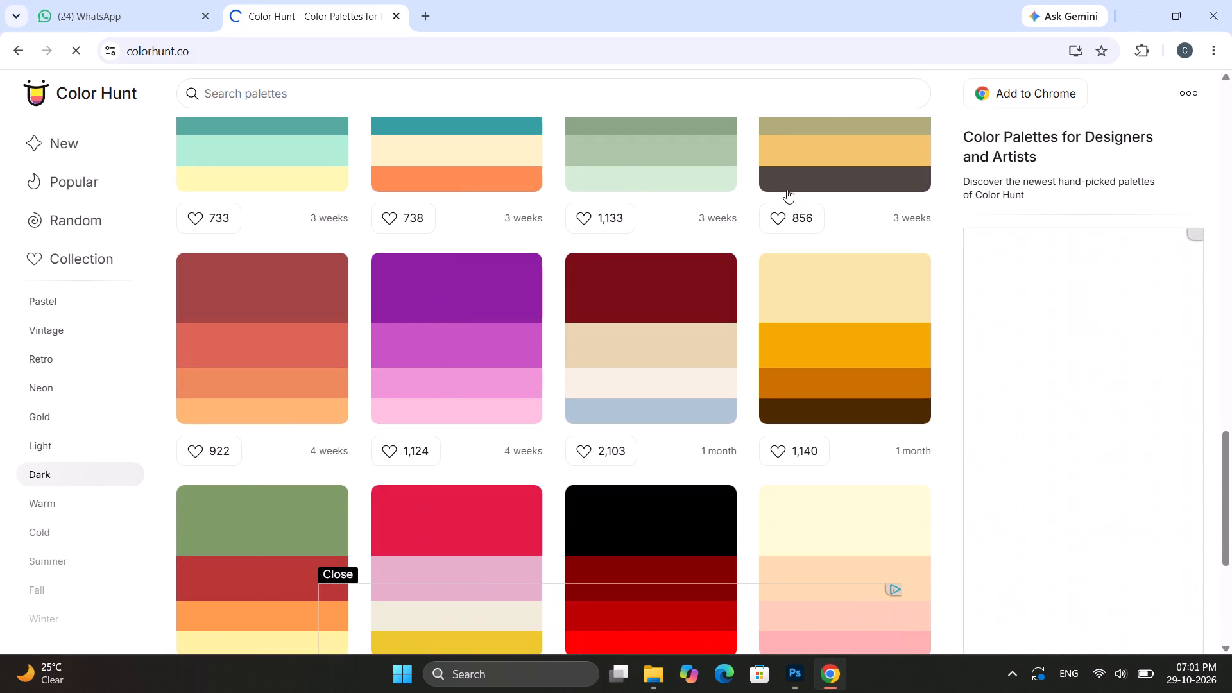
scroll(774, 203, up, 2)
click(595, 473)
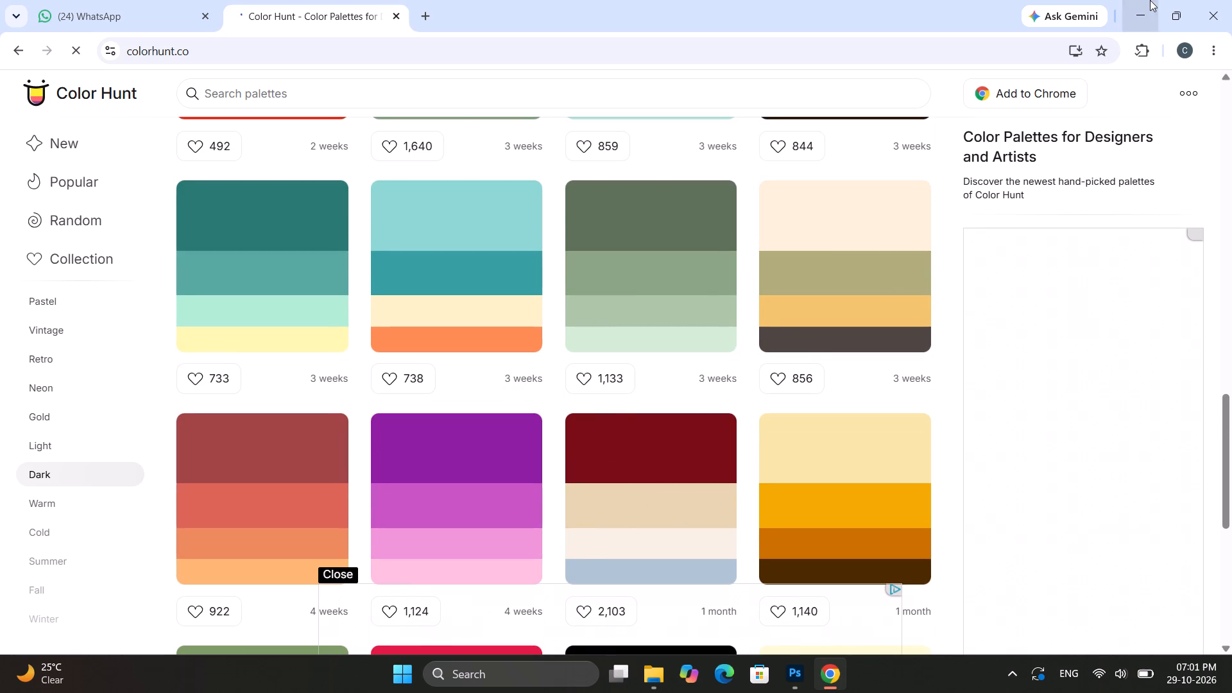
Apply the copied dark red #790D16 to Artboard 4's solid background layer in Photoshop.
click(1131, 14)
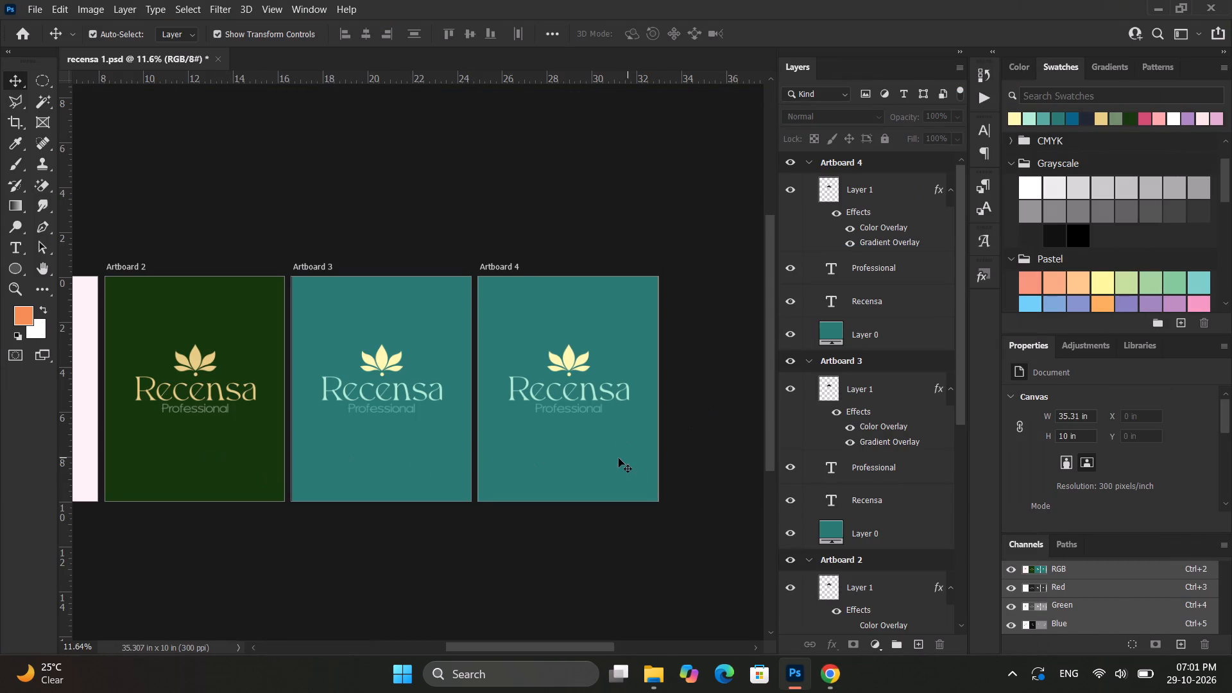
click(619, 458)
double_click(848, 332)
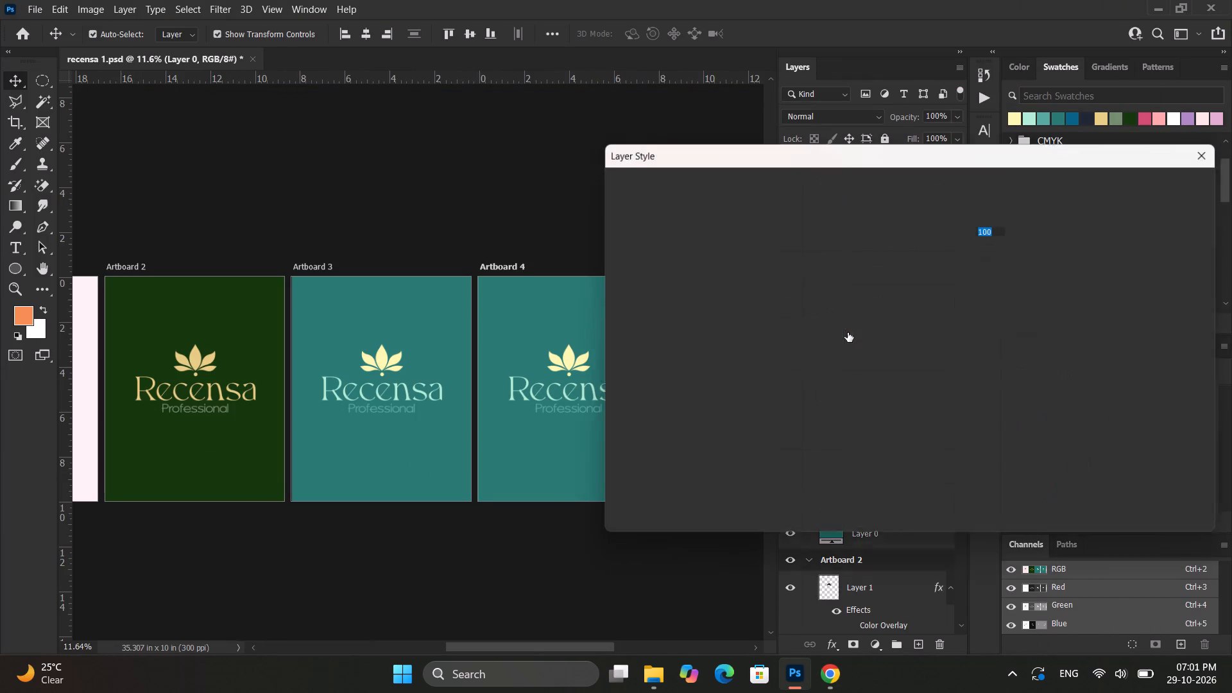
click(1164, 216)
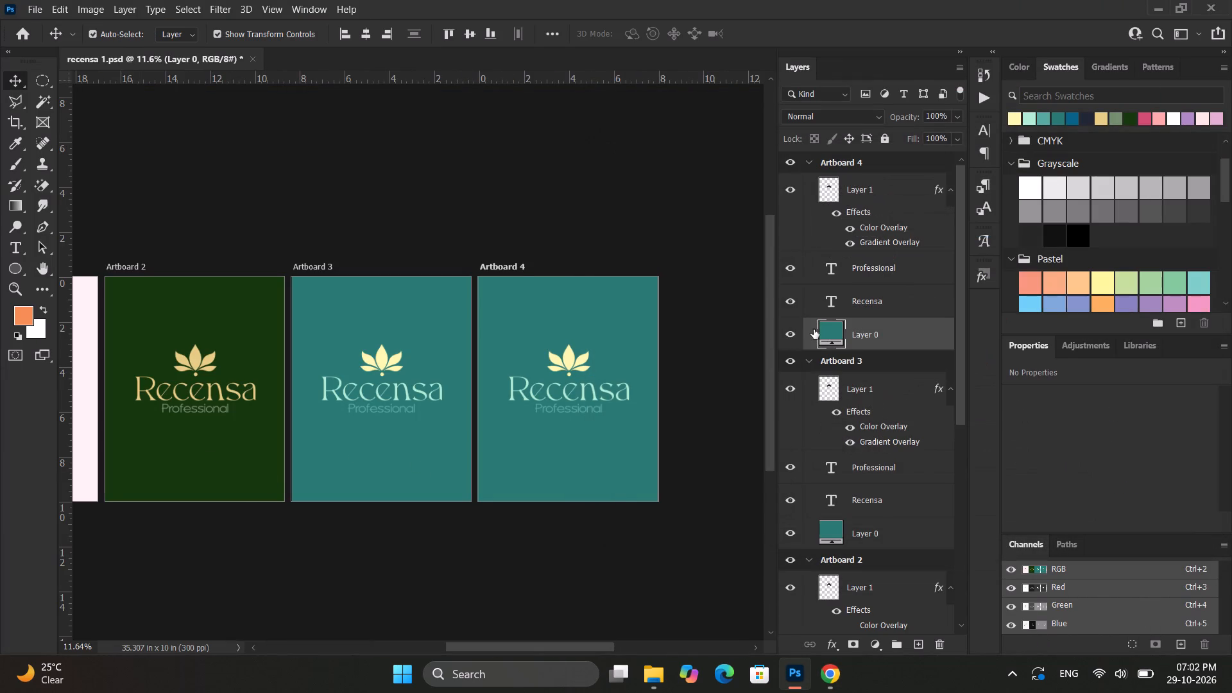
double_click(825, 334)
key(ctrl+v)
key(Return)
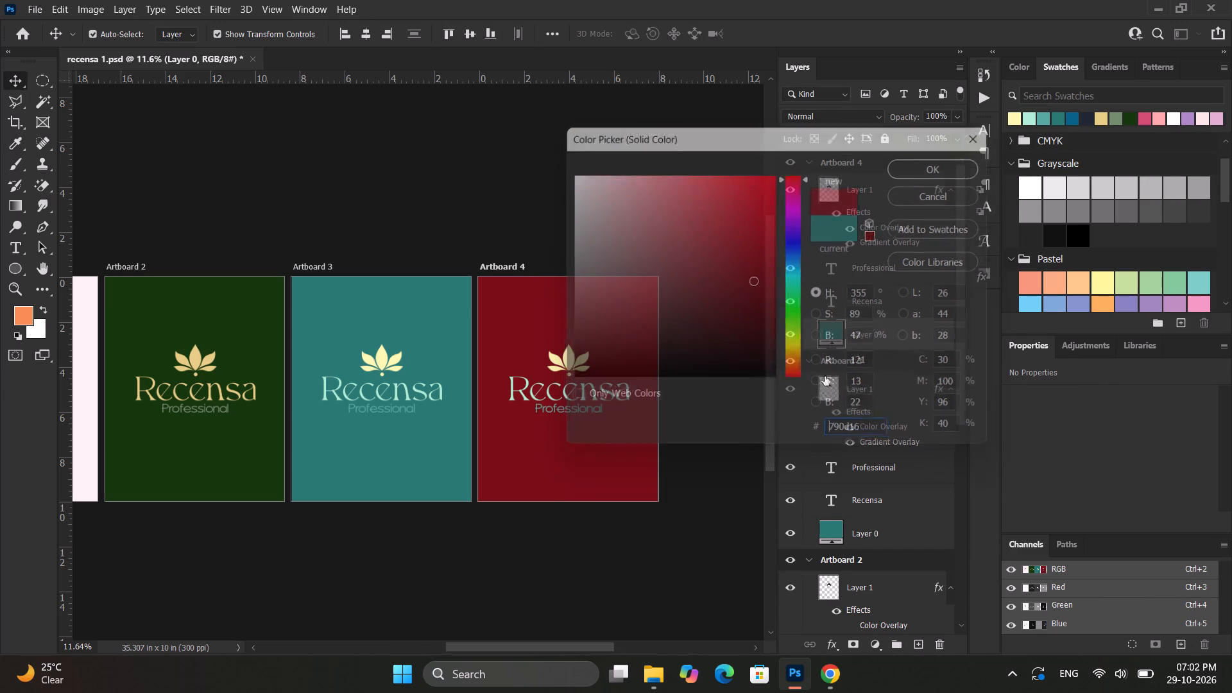
Browse Color Hunt's dark palettes for colours for Artboard 4, trying out codes such as #2C2C2C.
click(842, 688)
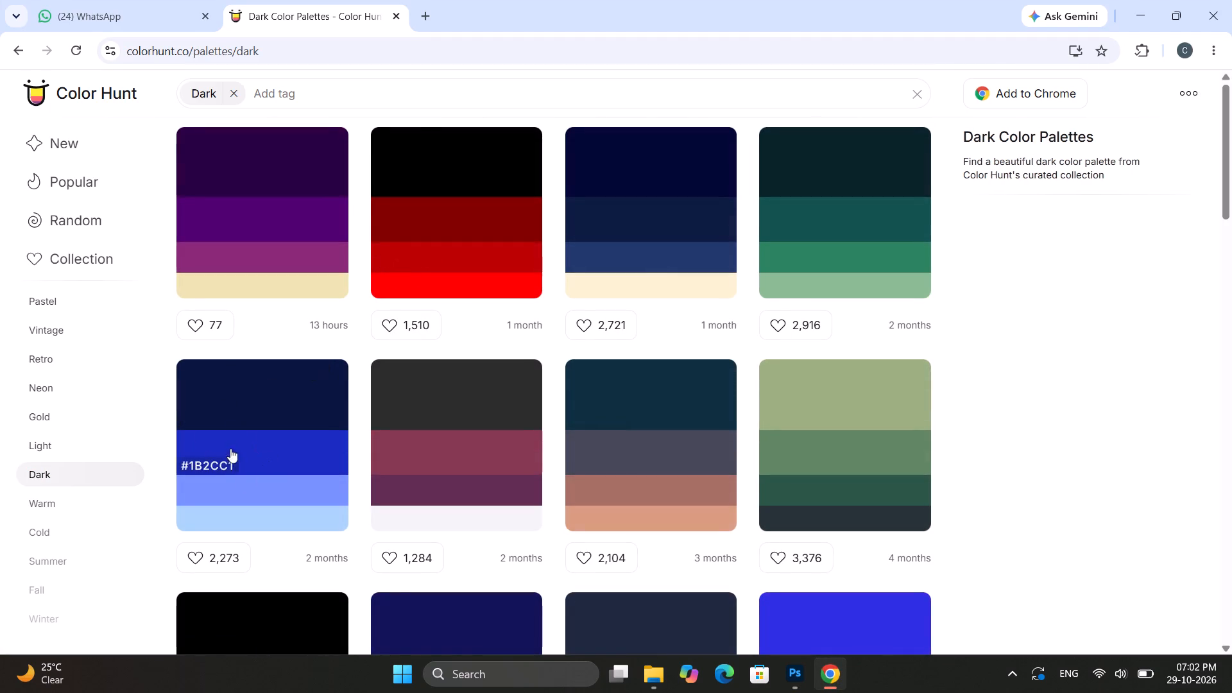
click(210, 420)
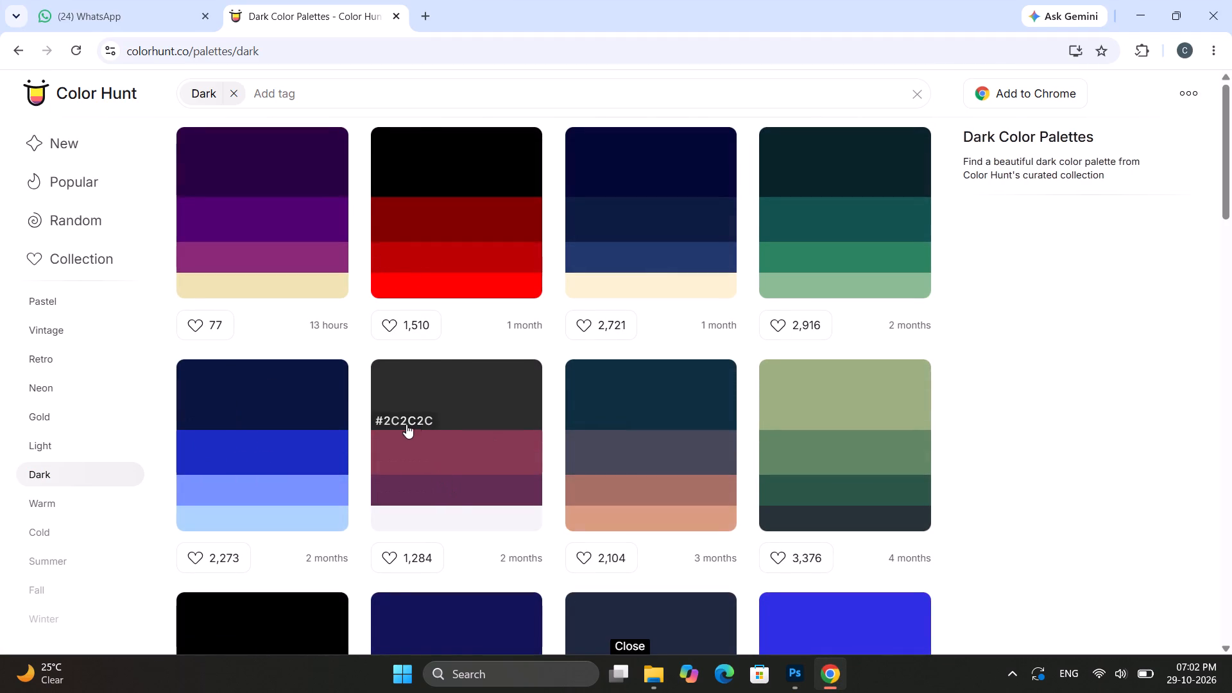
click(404, 416)
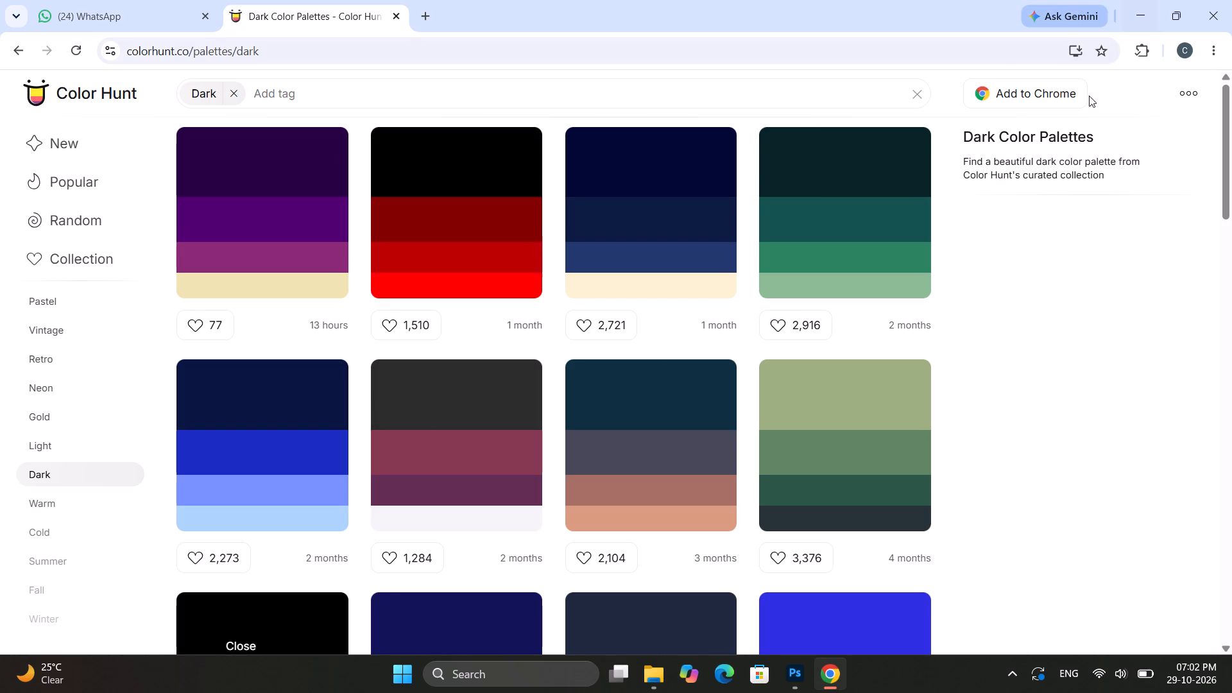
scroll(493, 530, down, 2)
scroll(796, 330, down, 3)
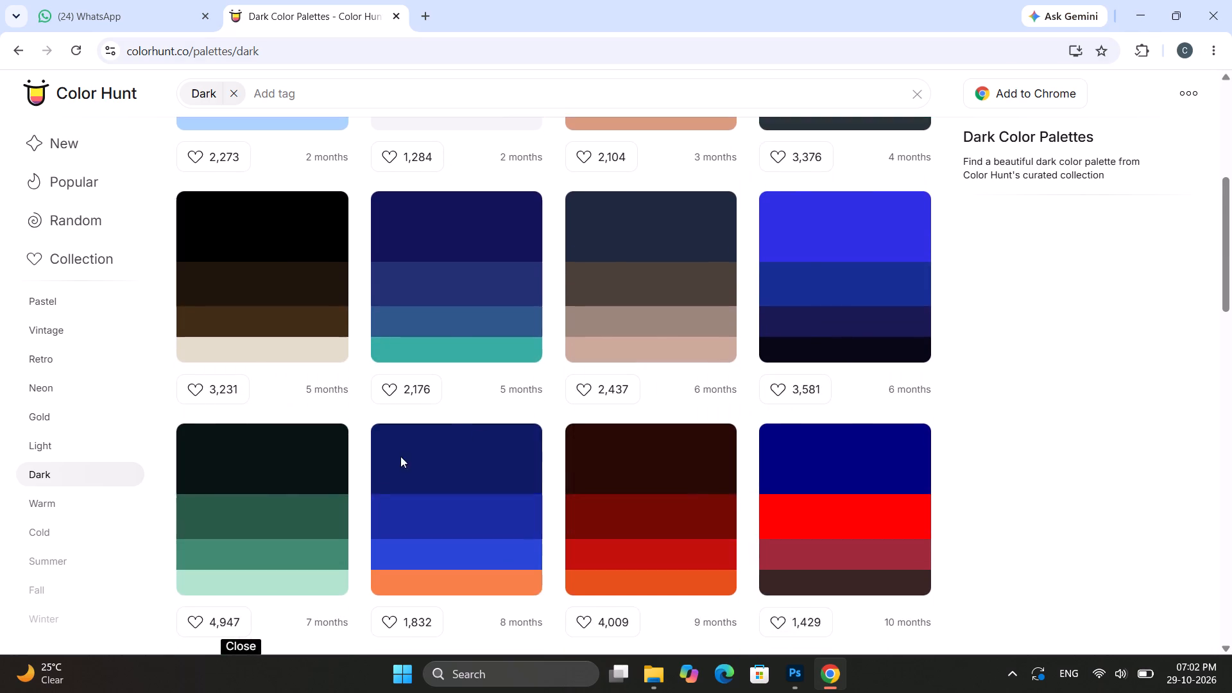
scroll(376, 472, down, 3)
scroll(508, 412, down, 2)
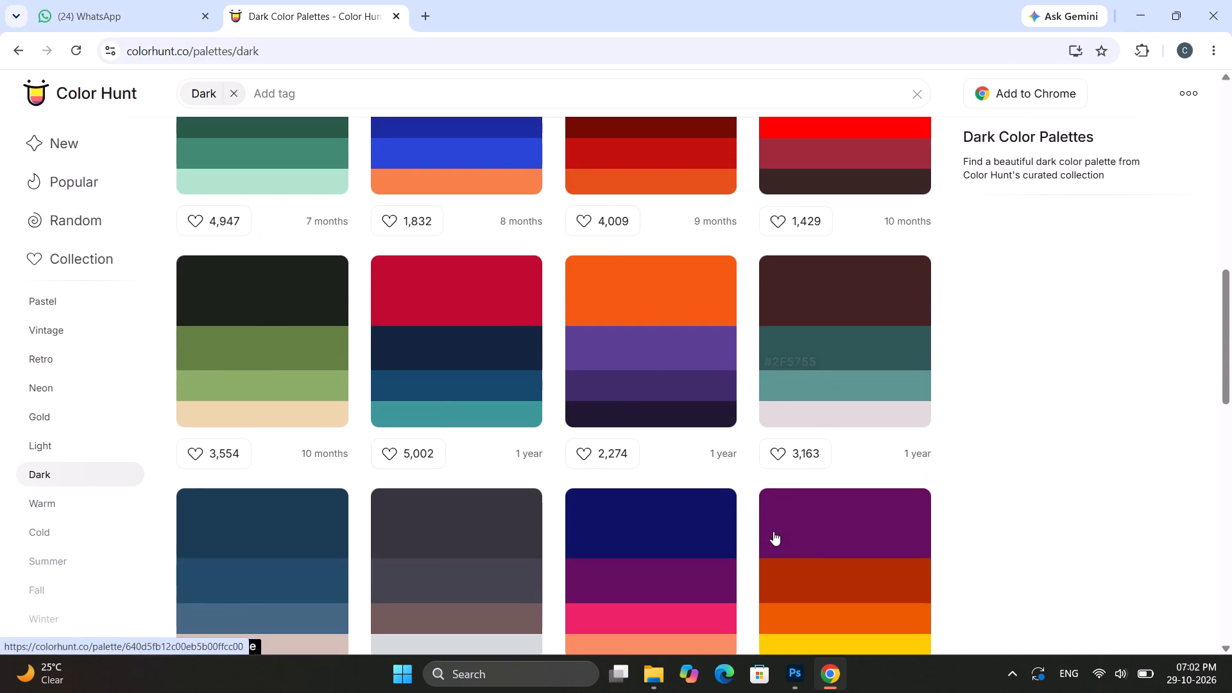
scroll(773, 531, down, 3)
Look through Color Hunt's palette collections, trying Retro and Vintage, and open the Skin collection.
click(65, 363)
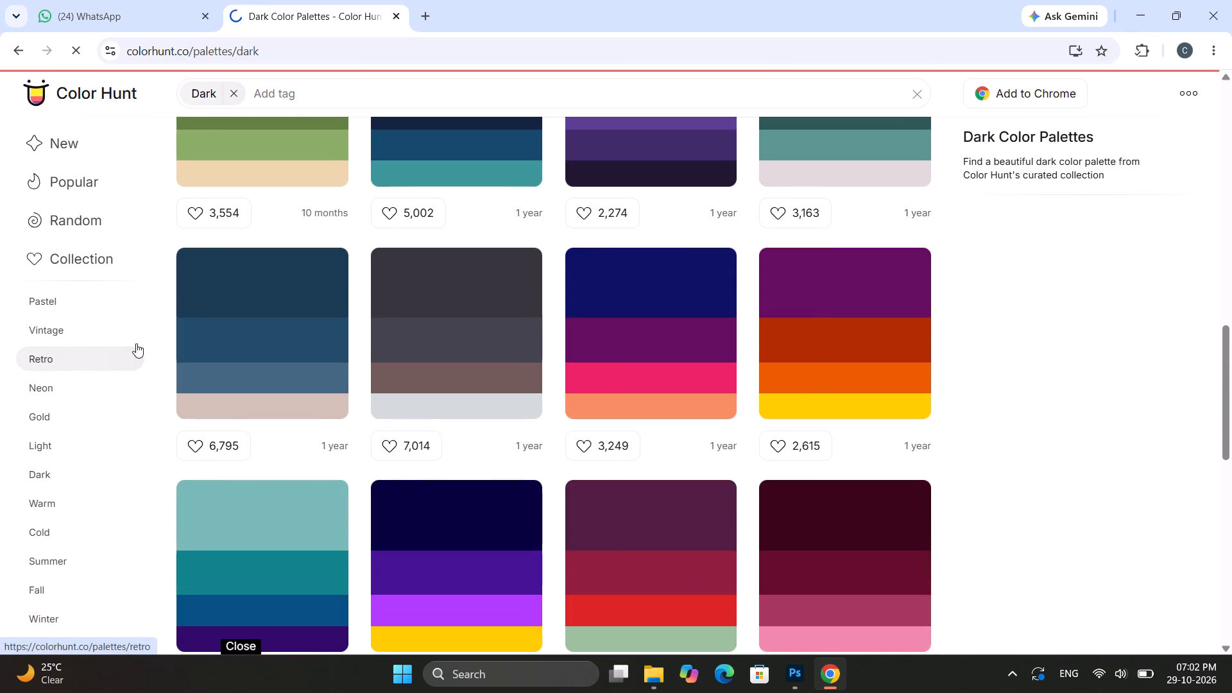
click(55, 336)
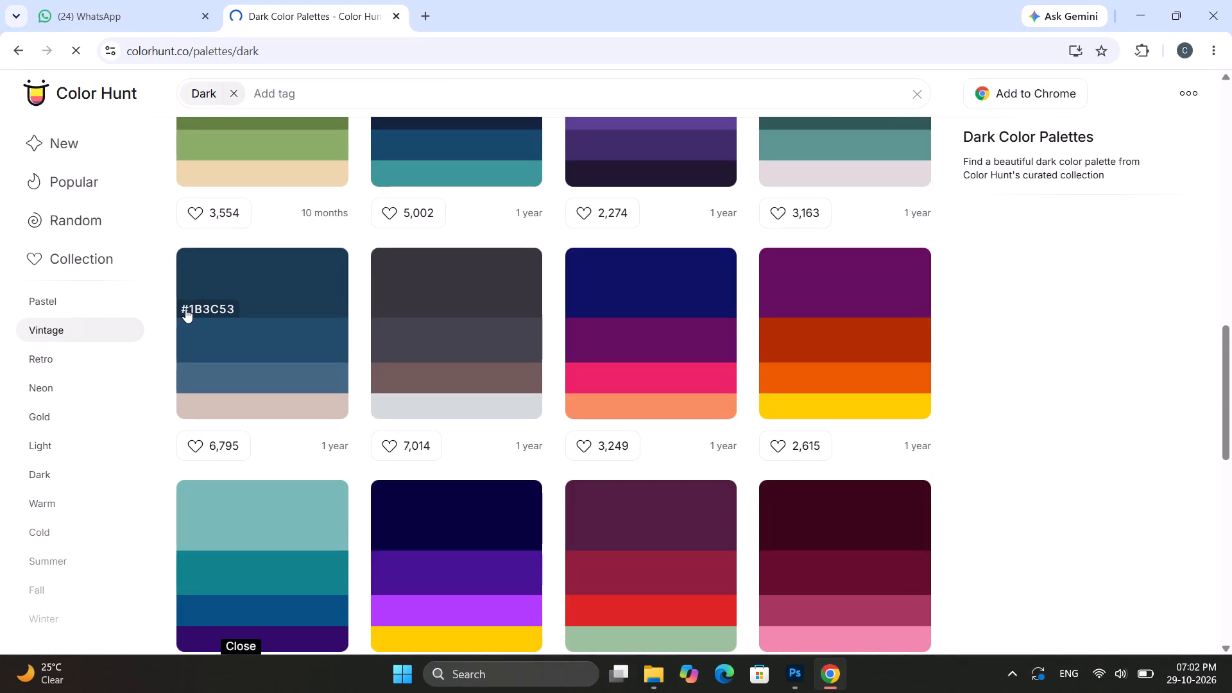
scroll(0, 489, down, 5)
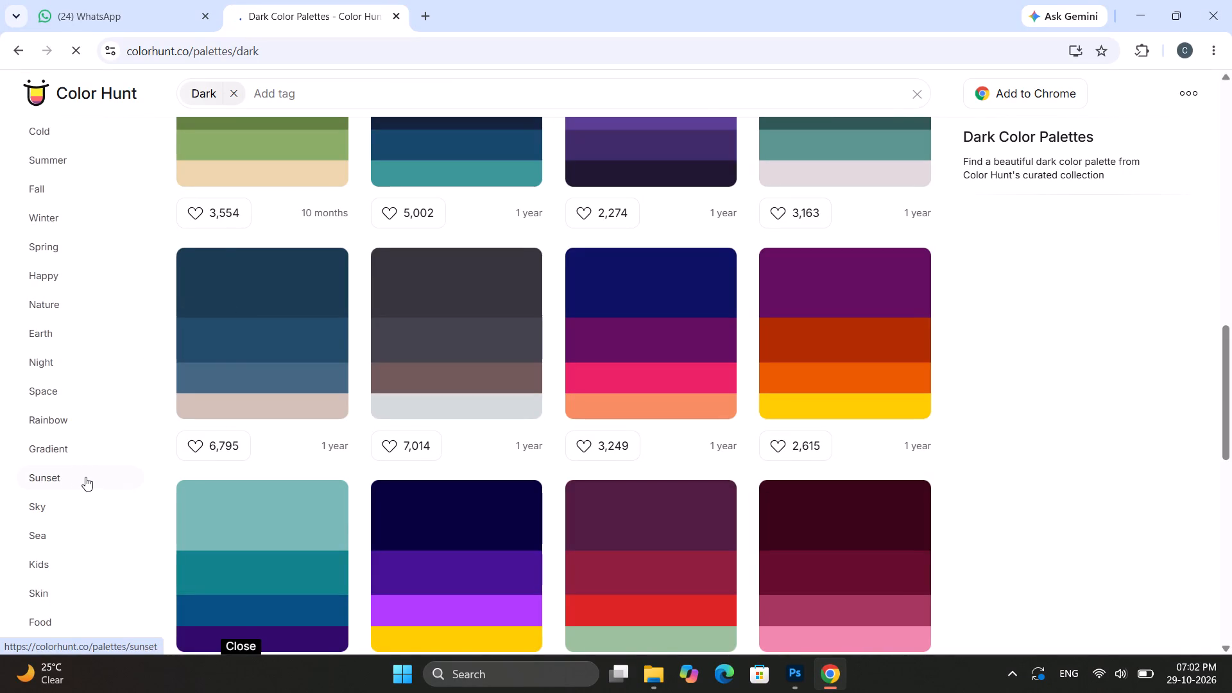
scroll(85, 474, down, 9)
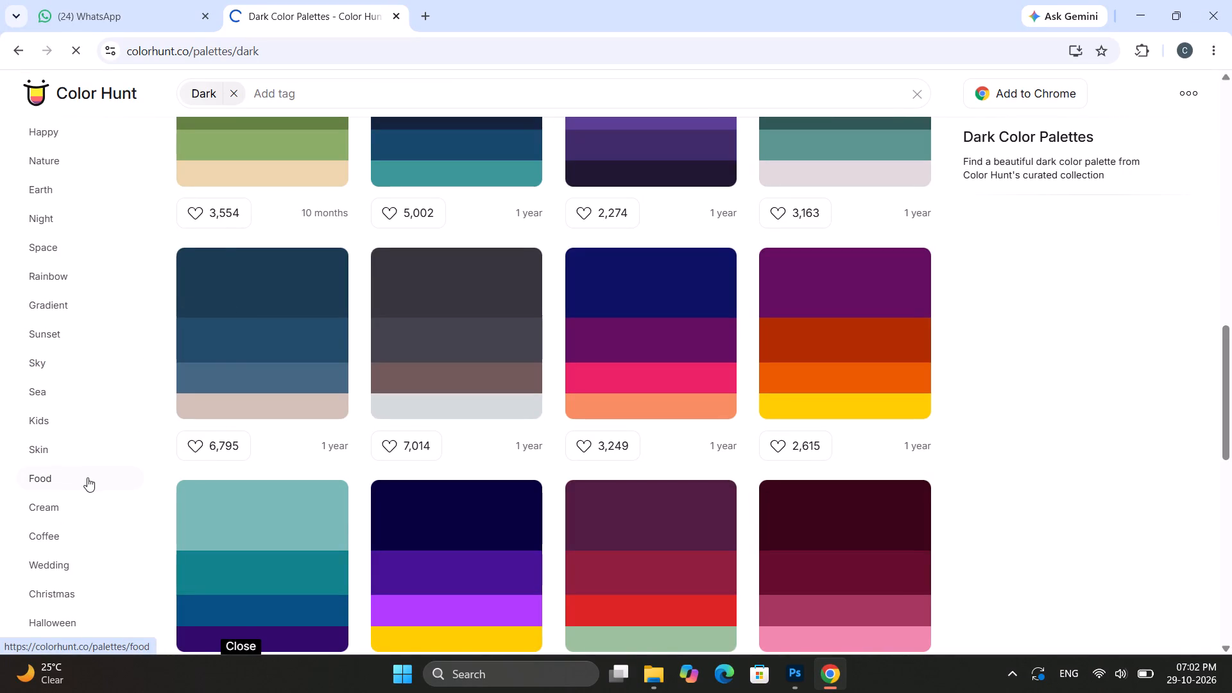
click(47, 451)
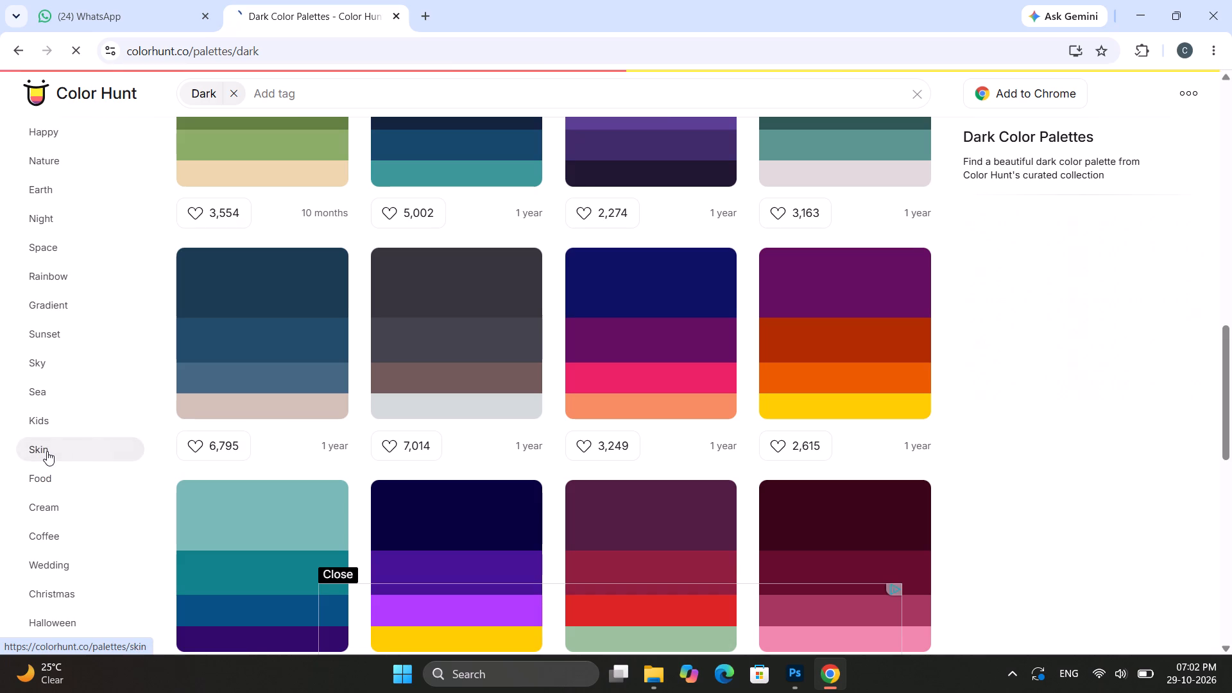
Review the four artboards in Photoshop, comparing the earlier logo colours with Artboard 4's dark red version.
click(1134, 6)
alt+scroll(531, 360, down, 6)
ctrl+scroll(529, 362, up, 6)
alt+scroll(385, 401, up, 8)
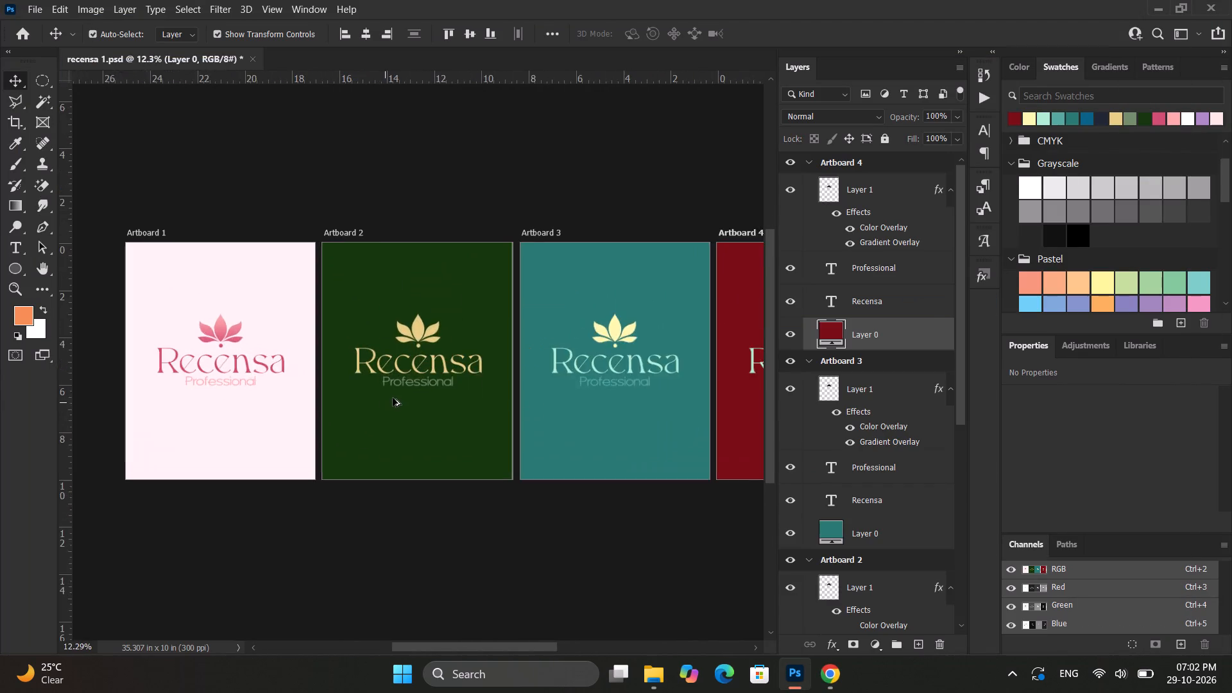
alt+scroll(393, 398, up, 5)
ctrl+scroll(412, 379, up, 6)
alt+scroll(412, 379, down, 7)
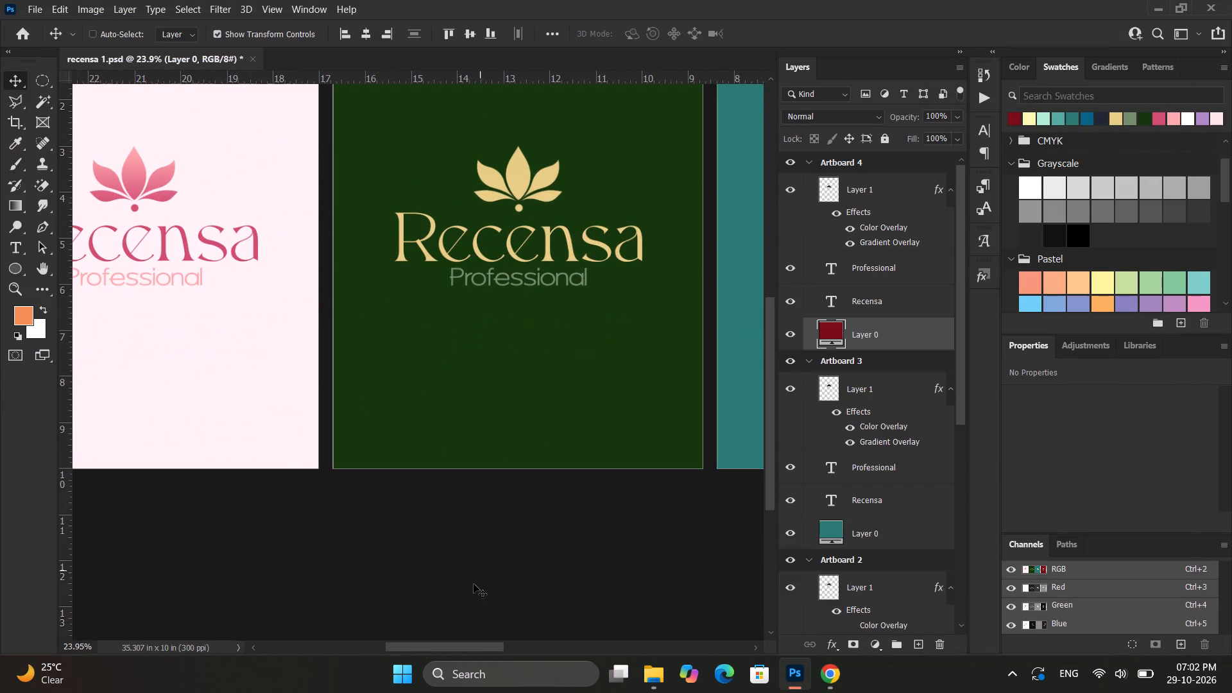
click(481, 586)
alt+scroll(493, 569, down, 20)
alt+scroll(493, 569, down, 12)
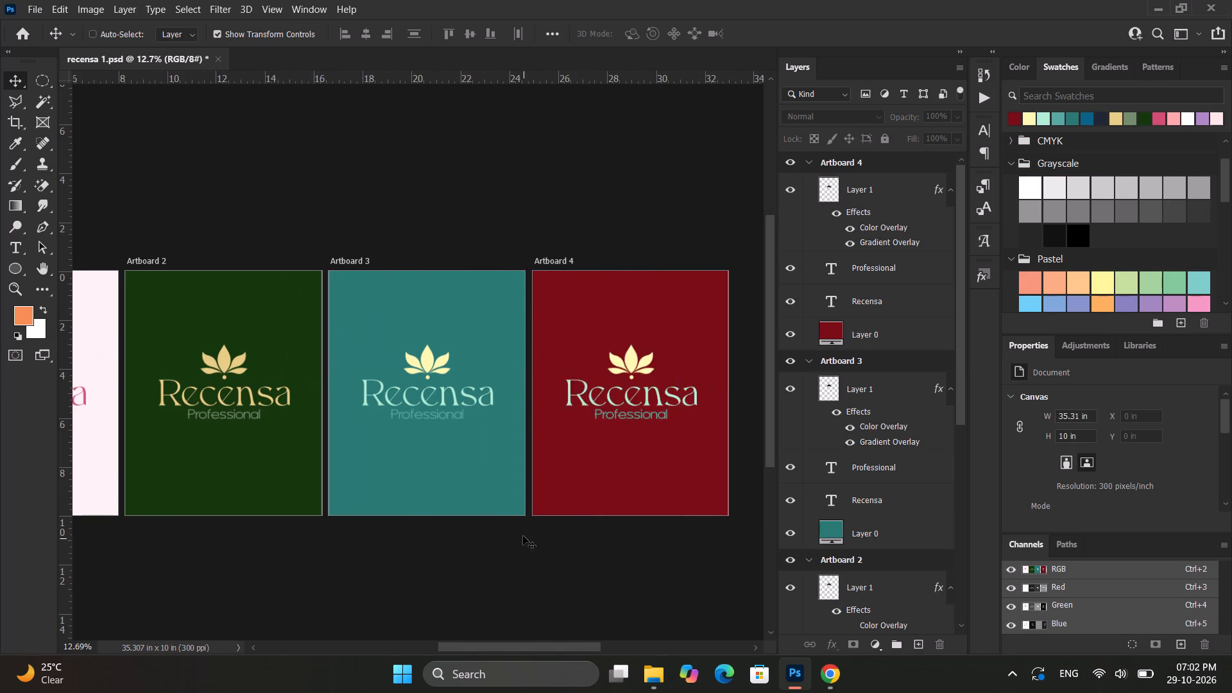
alt+scroll(523, 536, down, 11)
alt+scroll(555, 498, up, 4)
ctrl+scroll(547, 491, up, 4)
Copy the dark grey #4A4A4A from Color Hunt's pink-and-grey skin palette and apply it to Artboard 4's background layer.
click(823, 684)
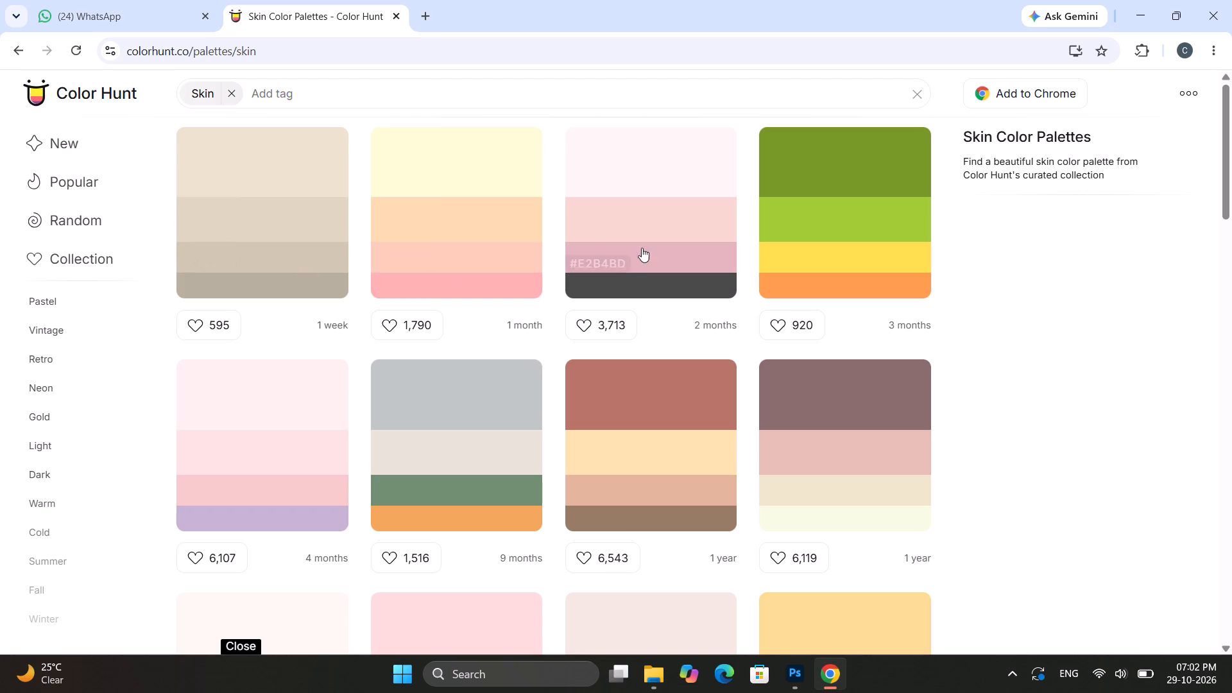
click(608, 290)
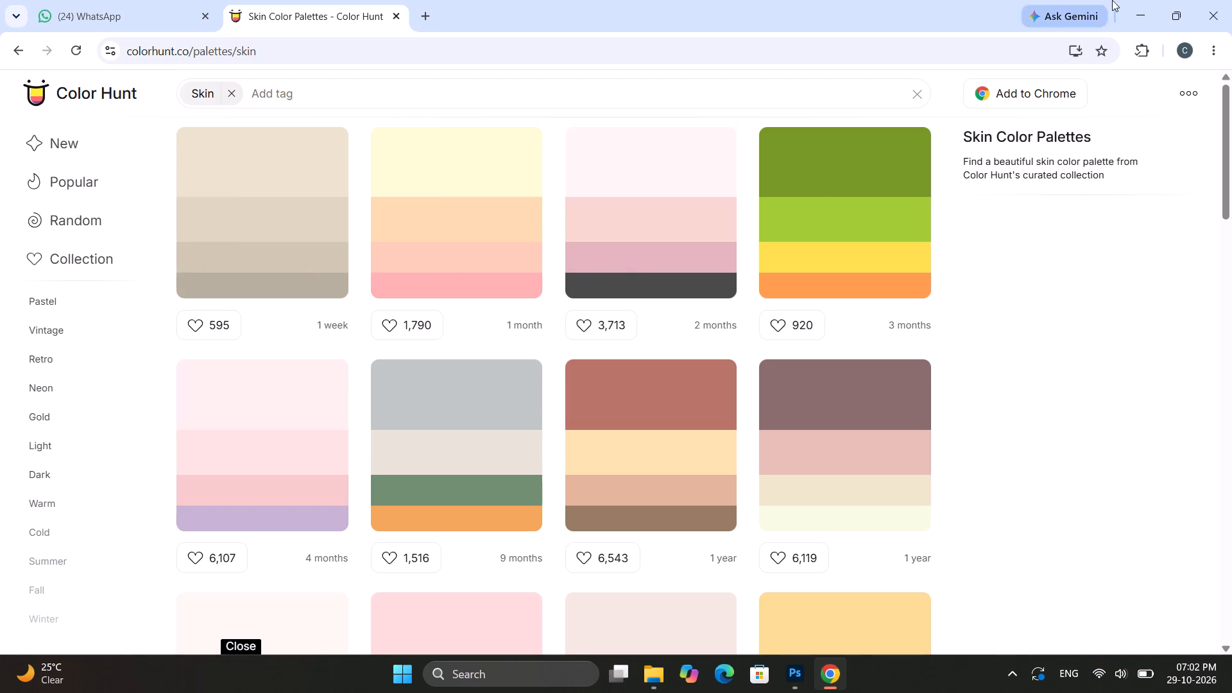
click(1144, 12)
click(443, 493)
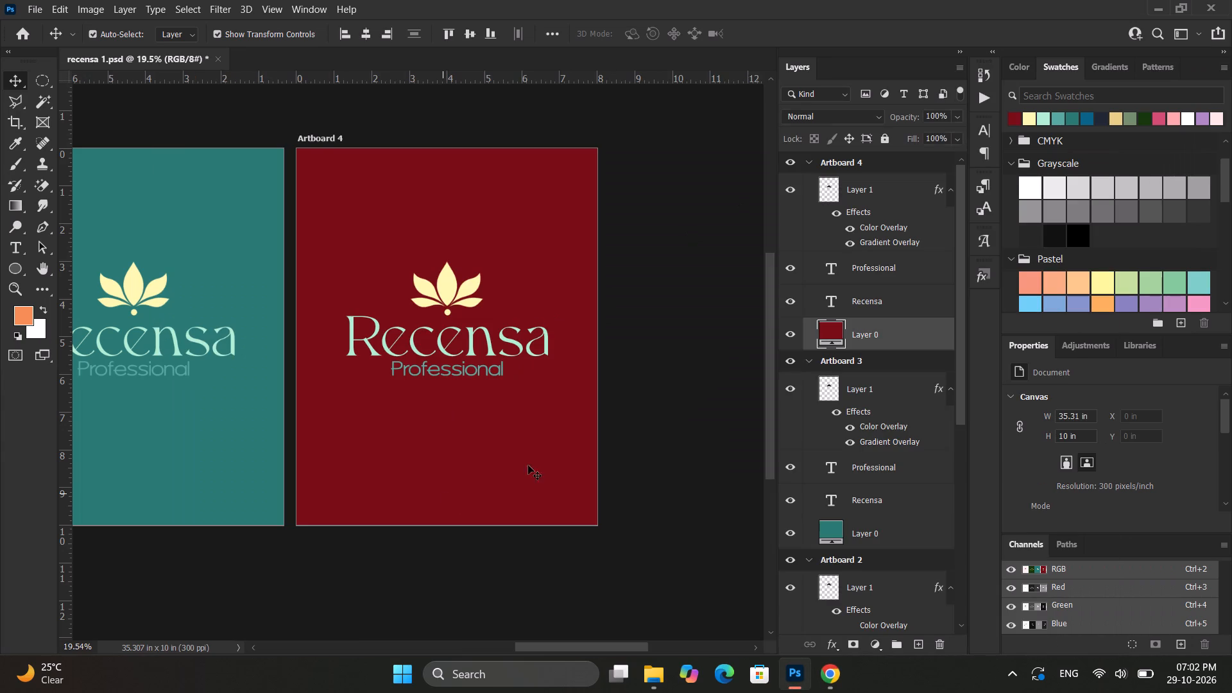
double_click(832, 329)
key(ctrl+v)
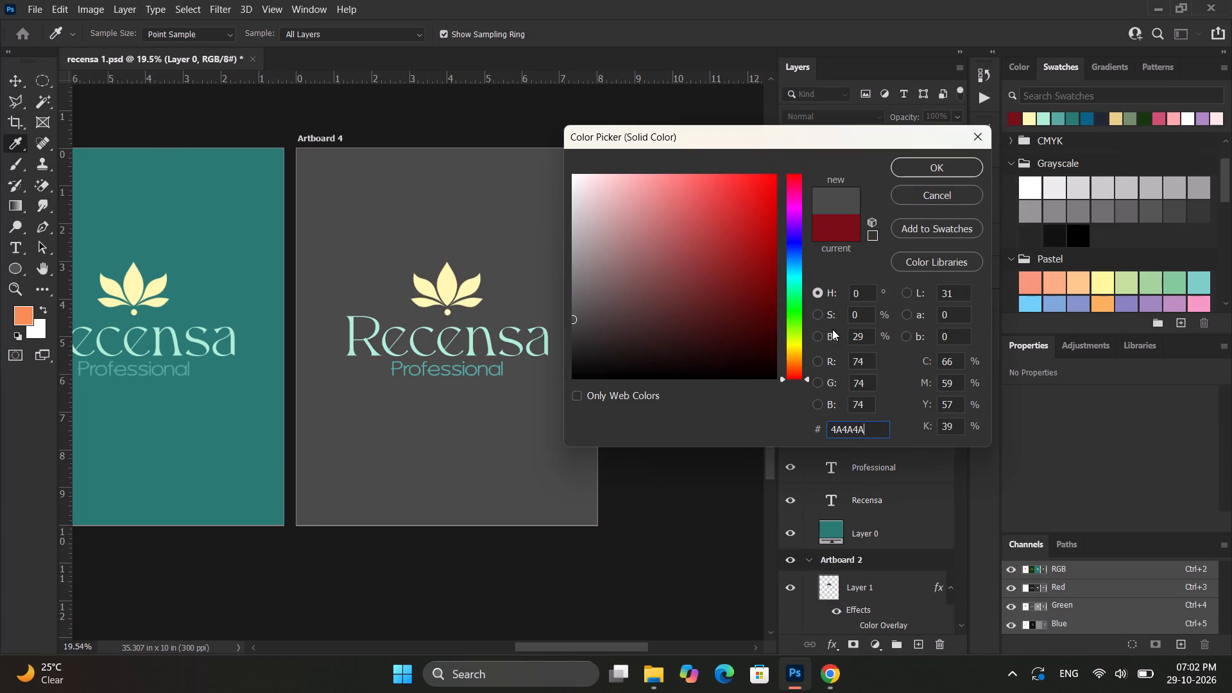
key(Return)
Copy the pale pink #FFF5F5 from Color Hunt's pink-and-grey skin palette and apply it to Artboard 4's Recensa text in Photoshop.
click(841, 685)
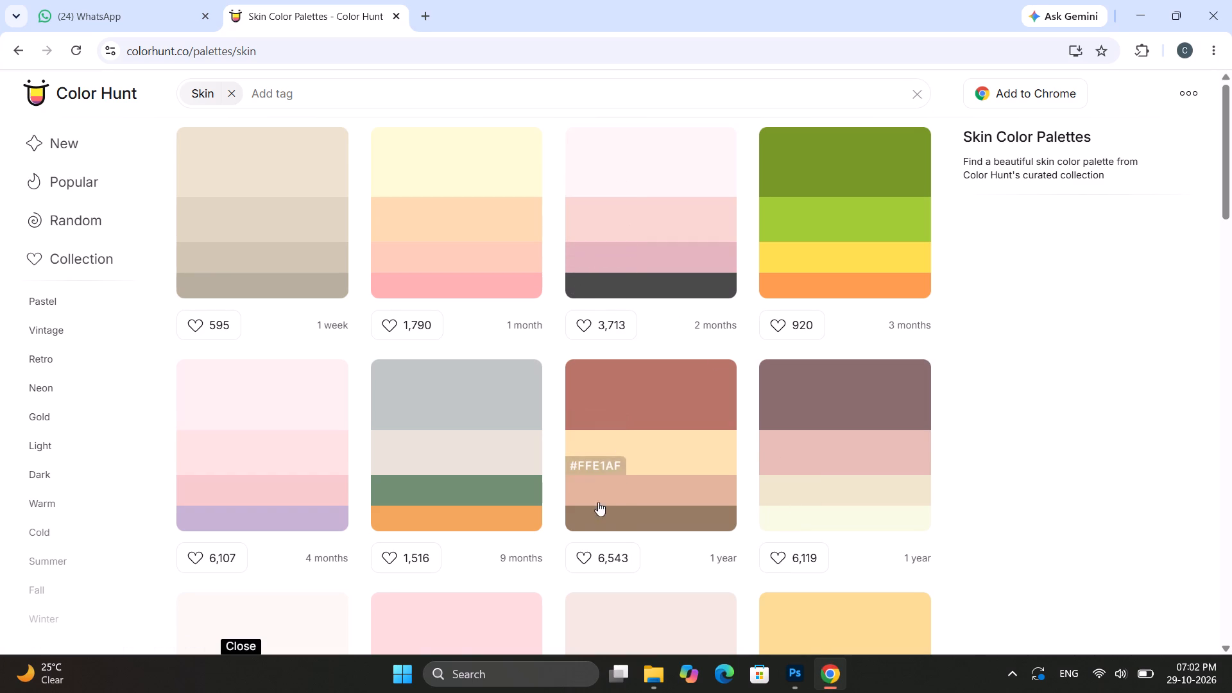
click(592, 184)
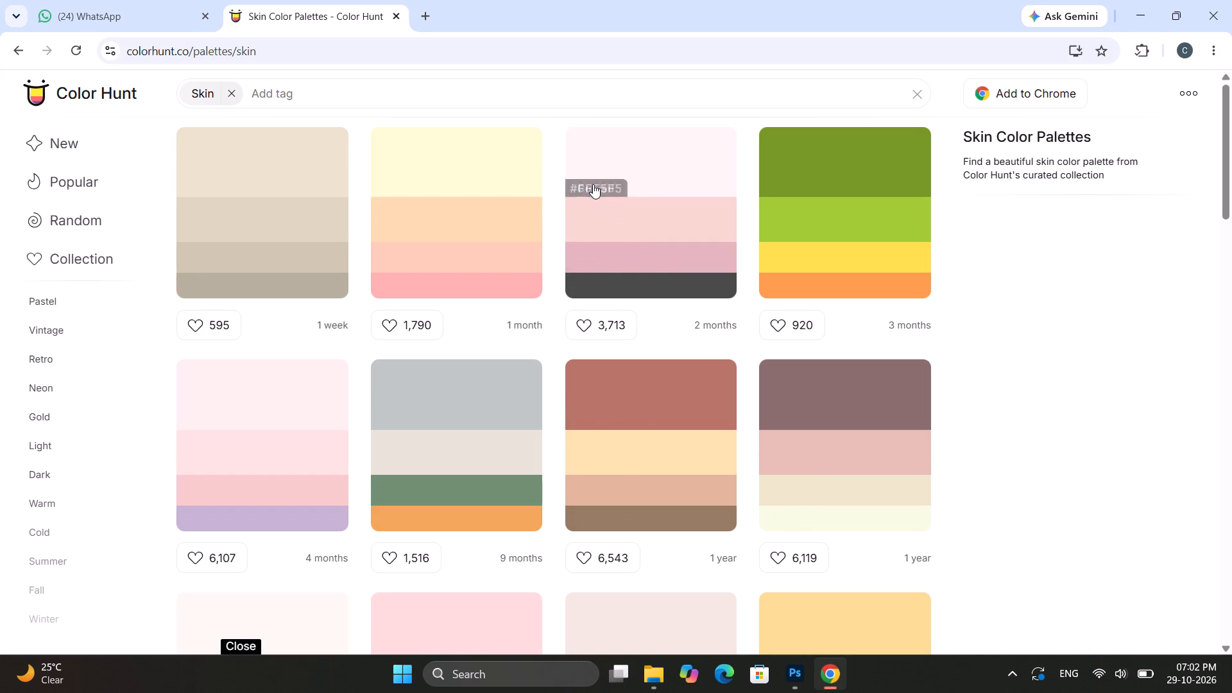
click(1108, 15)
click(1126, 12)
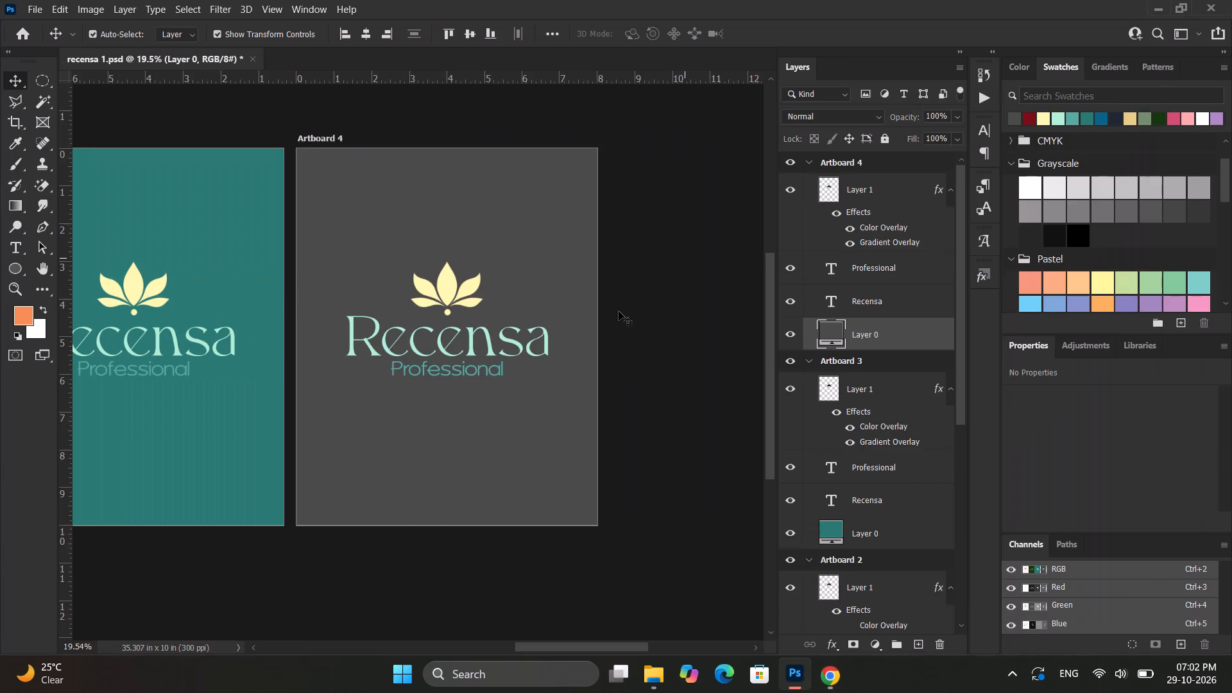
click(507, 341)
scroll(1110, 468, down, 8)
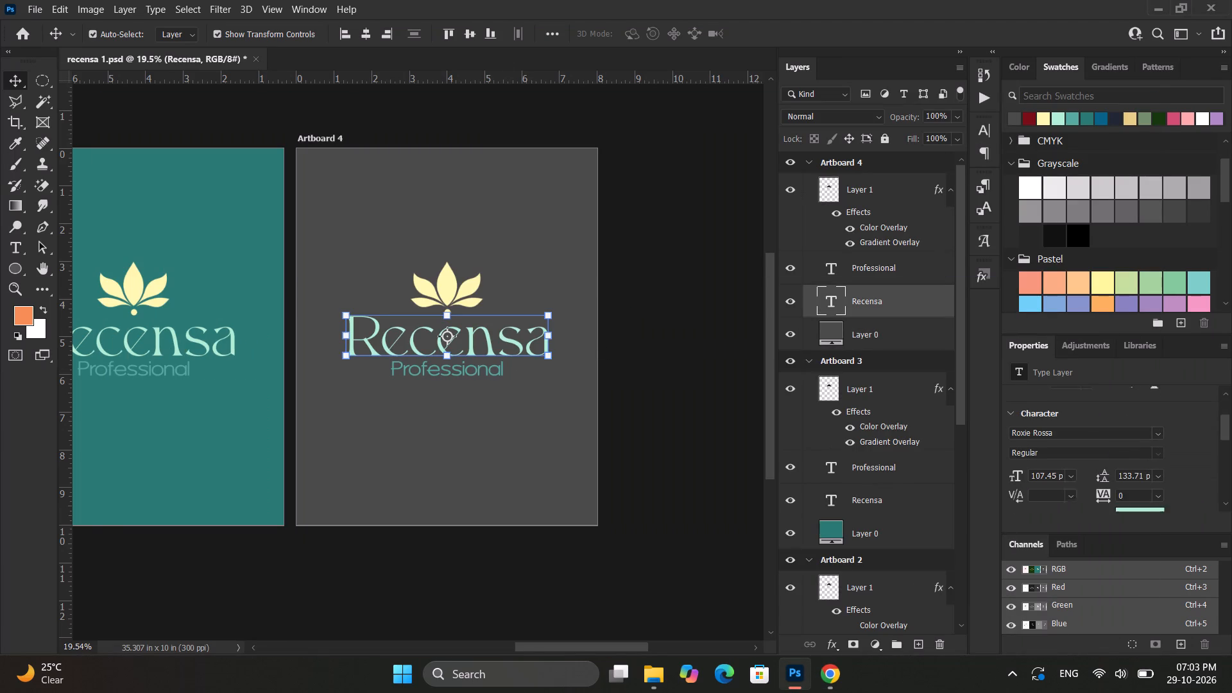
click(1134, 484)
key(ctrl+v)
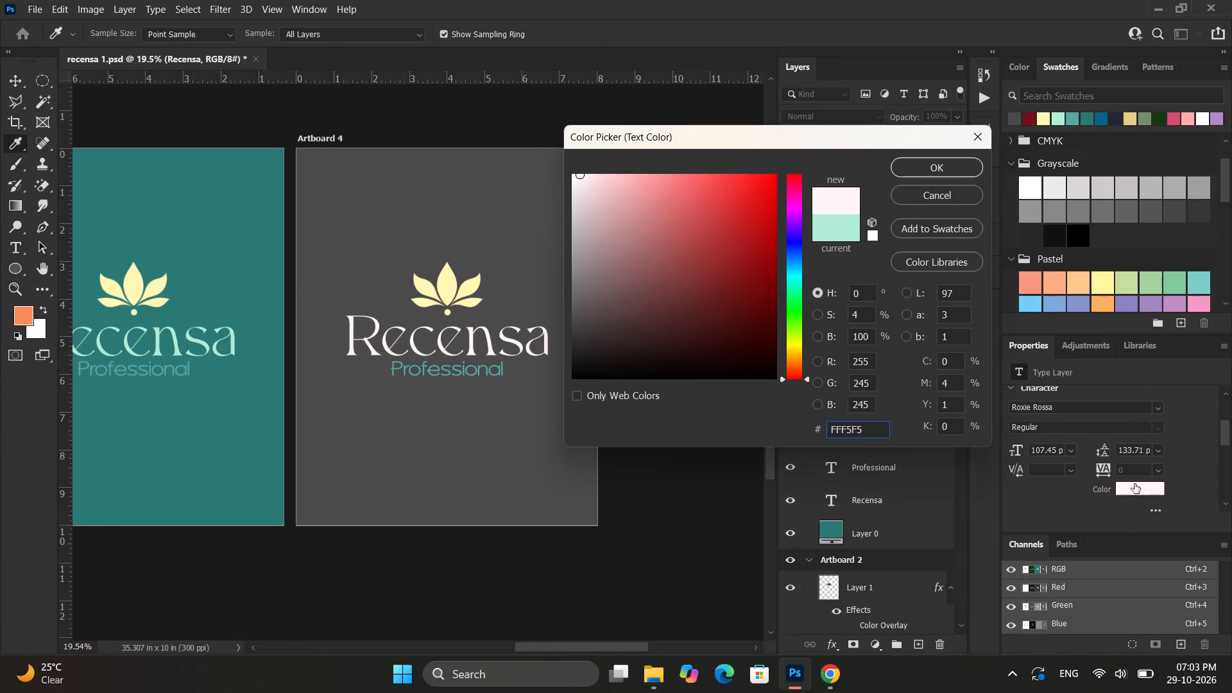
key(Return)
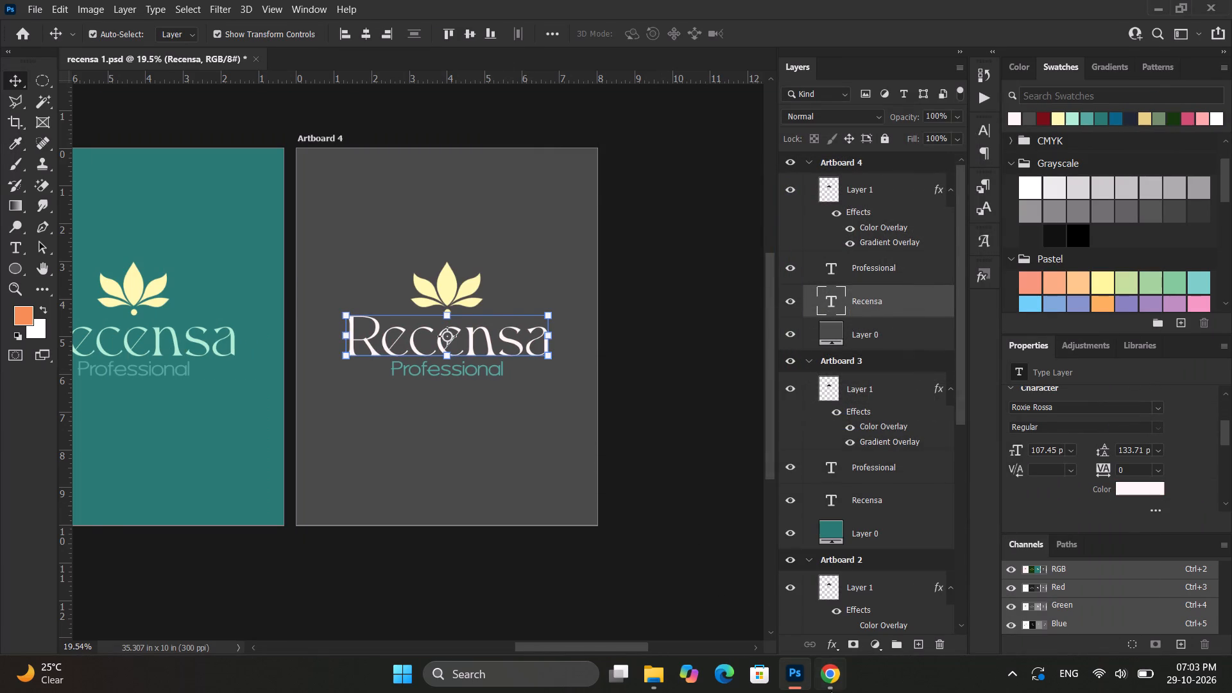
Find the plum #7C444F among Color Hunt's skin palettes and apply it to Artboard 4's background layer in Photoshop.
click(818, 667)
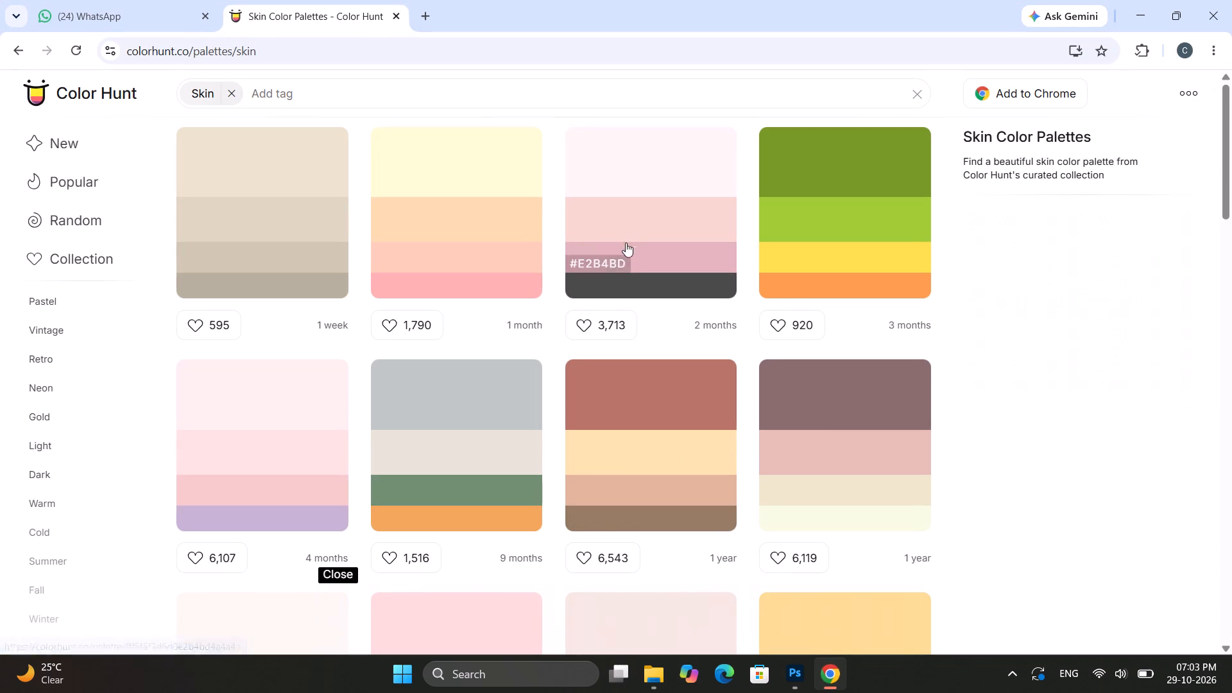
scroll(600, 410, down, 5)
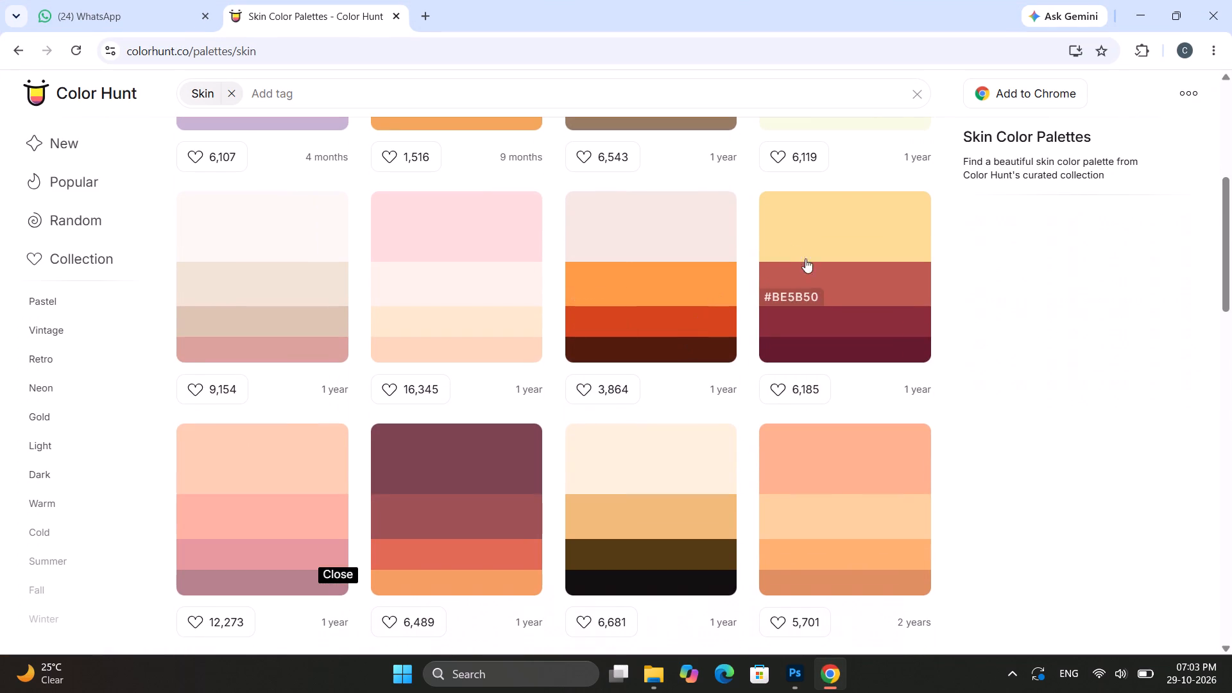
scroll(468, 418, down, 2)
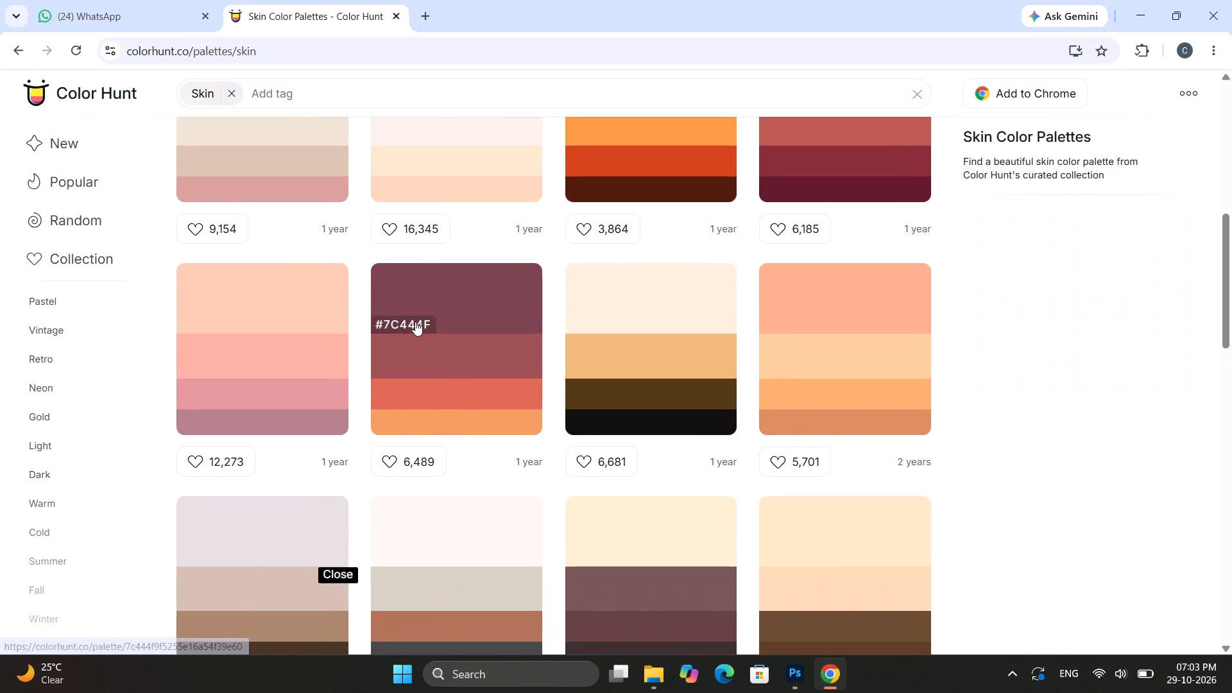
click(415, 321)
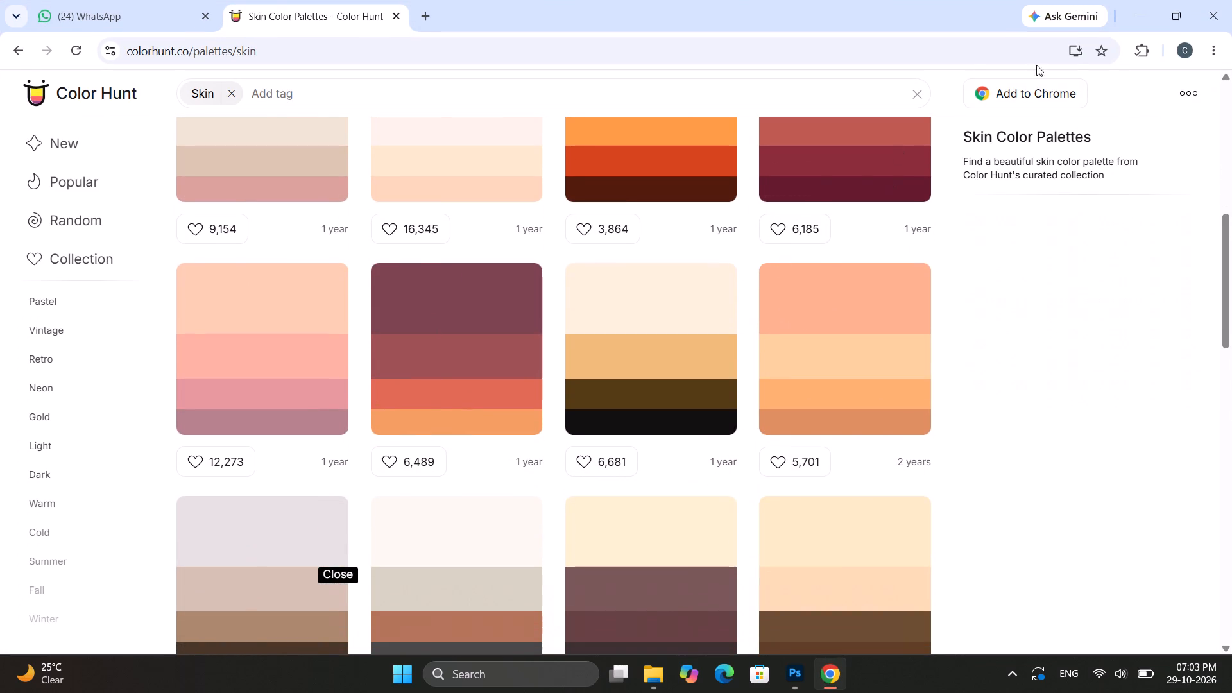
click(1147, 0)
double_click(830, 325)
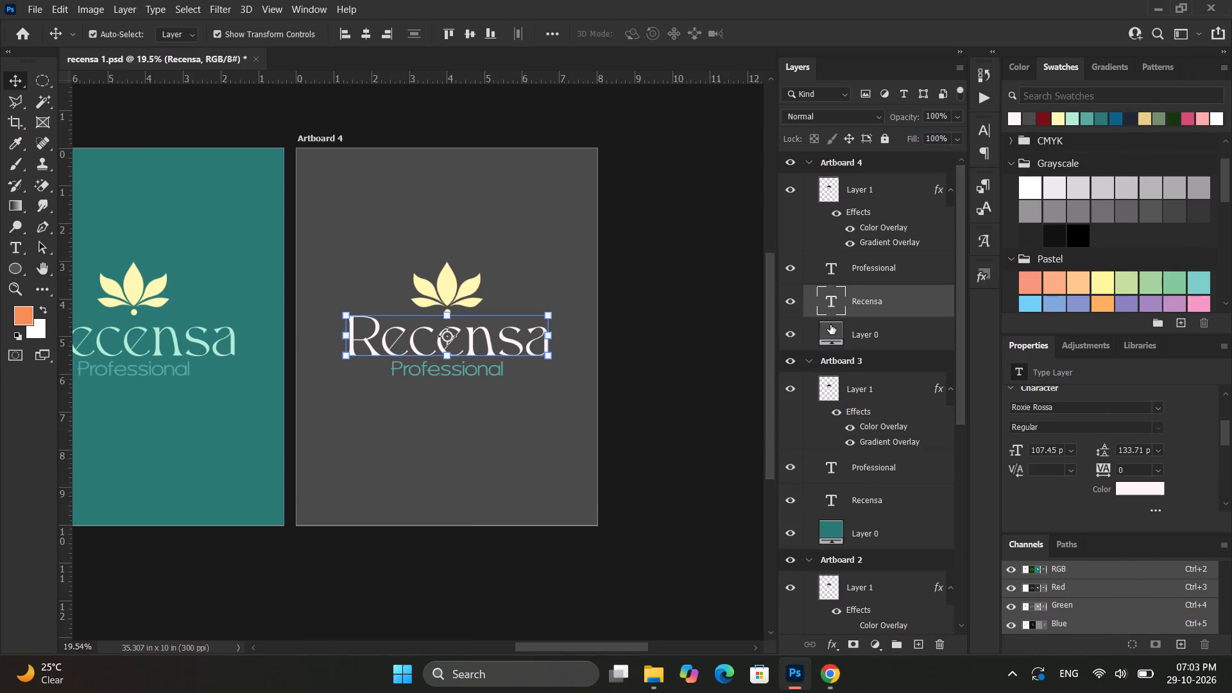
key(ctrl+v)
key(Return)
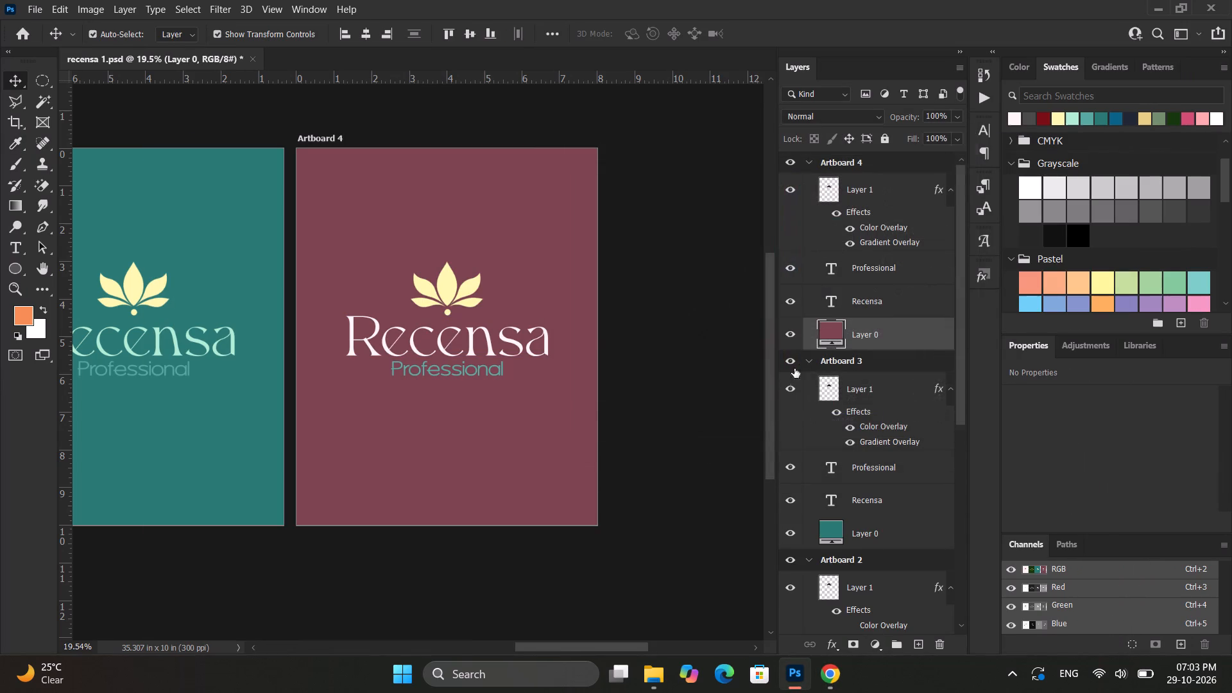
Browse more Color Hunt skin palettes, copy the hot pink #F7418F and apply it to Artboard 4's background layer in Photoshop.
click(840, 680)
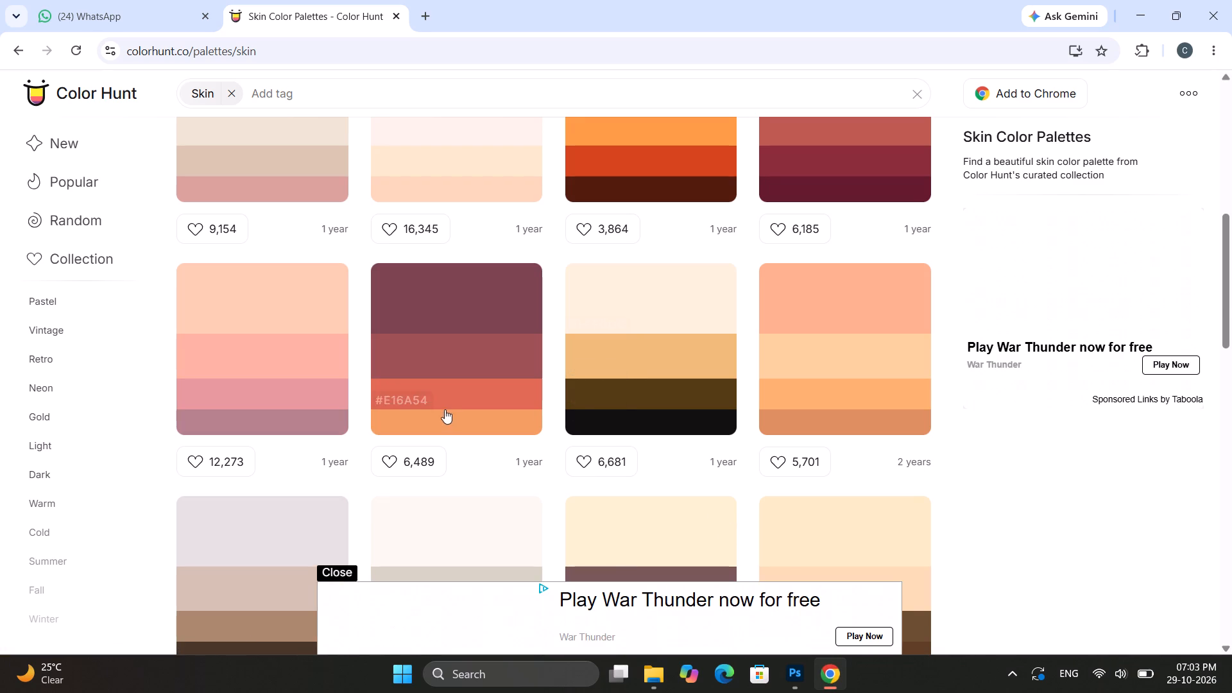
scroll(445, 409, down, 6)
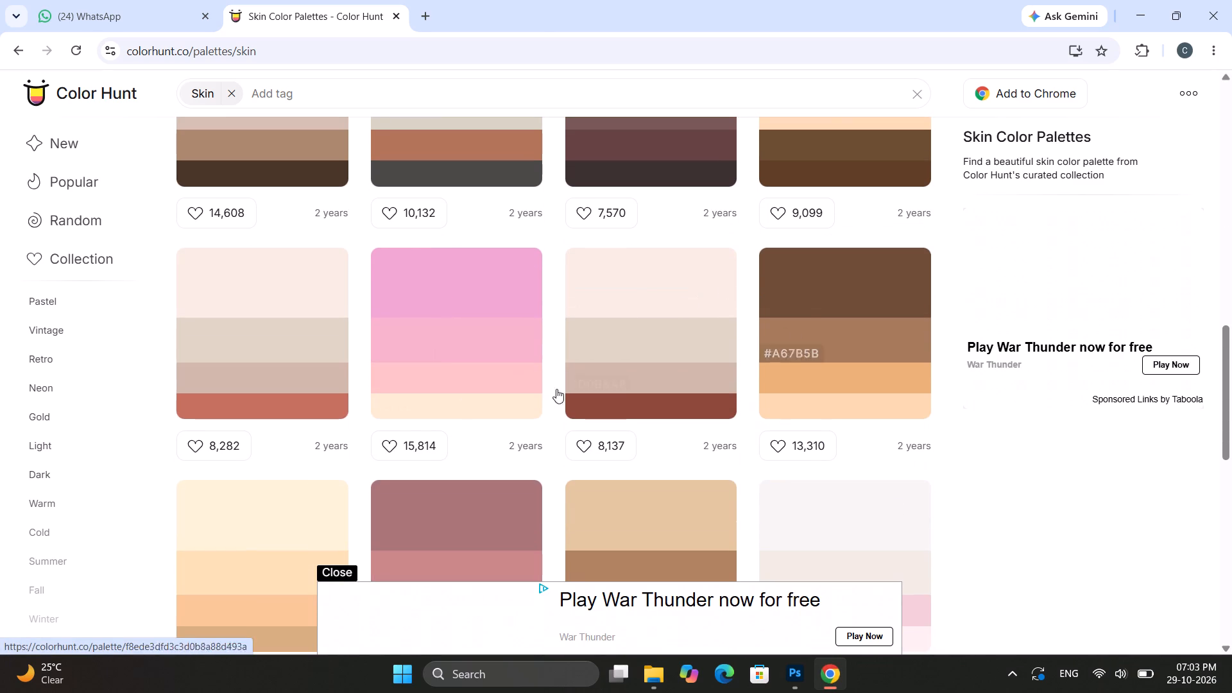
scroll(760, 330, down, 4)
scroll(626, 346, down, 3)
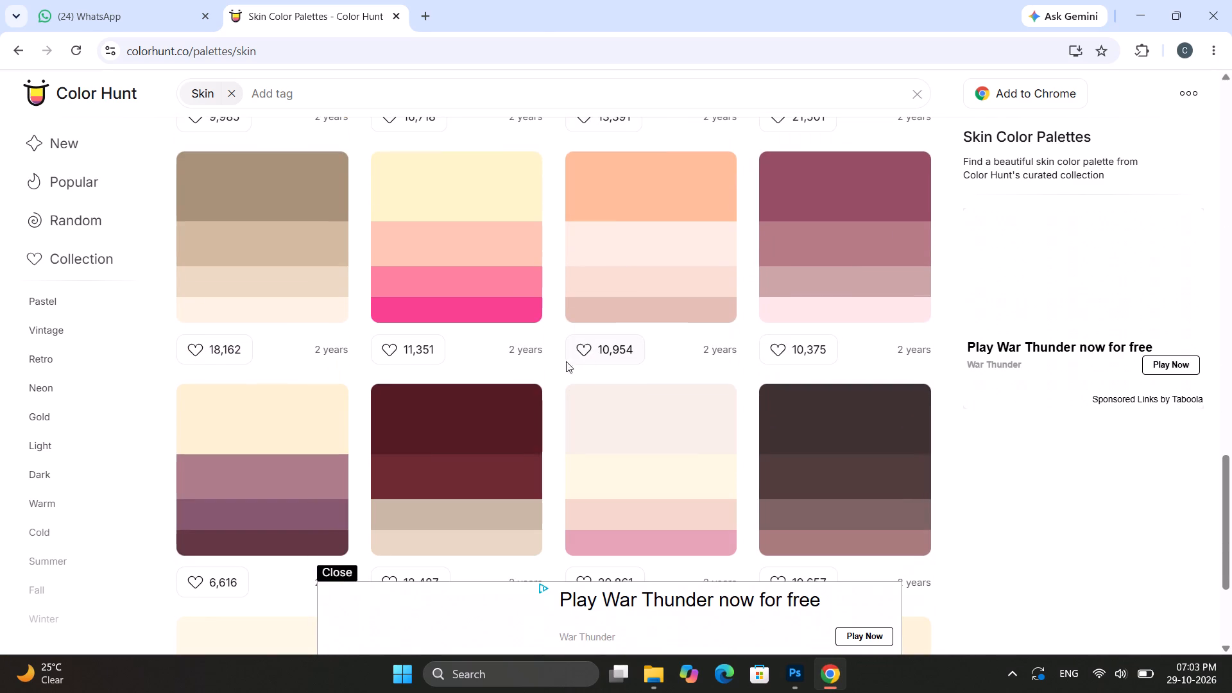
scroll(414, 322, up, 1)
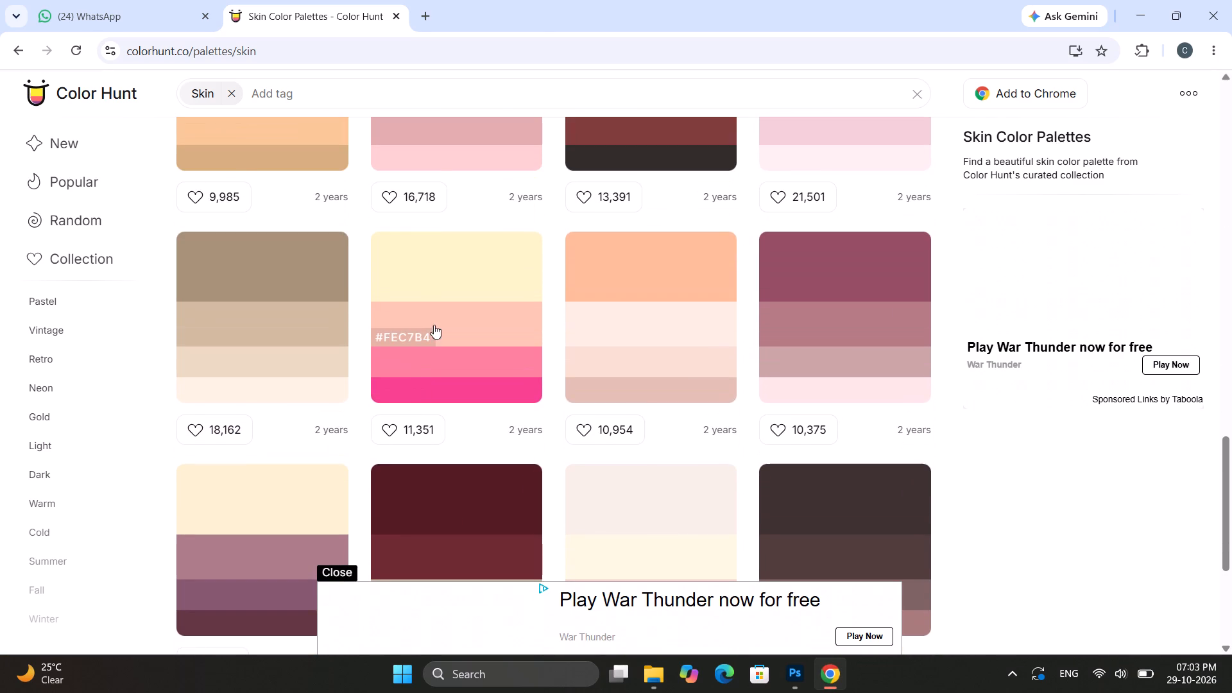
click(411, 389)
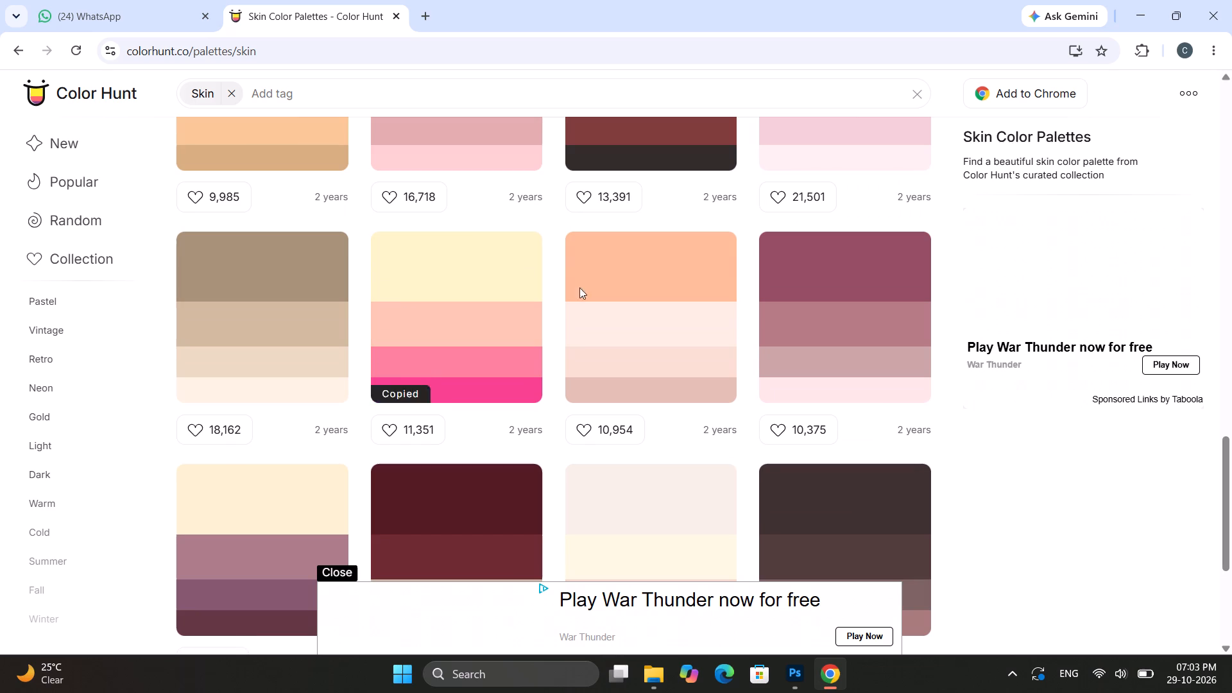
click(1121, 33)
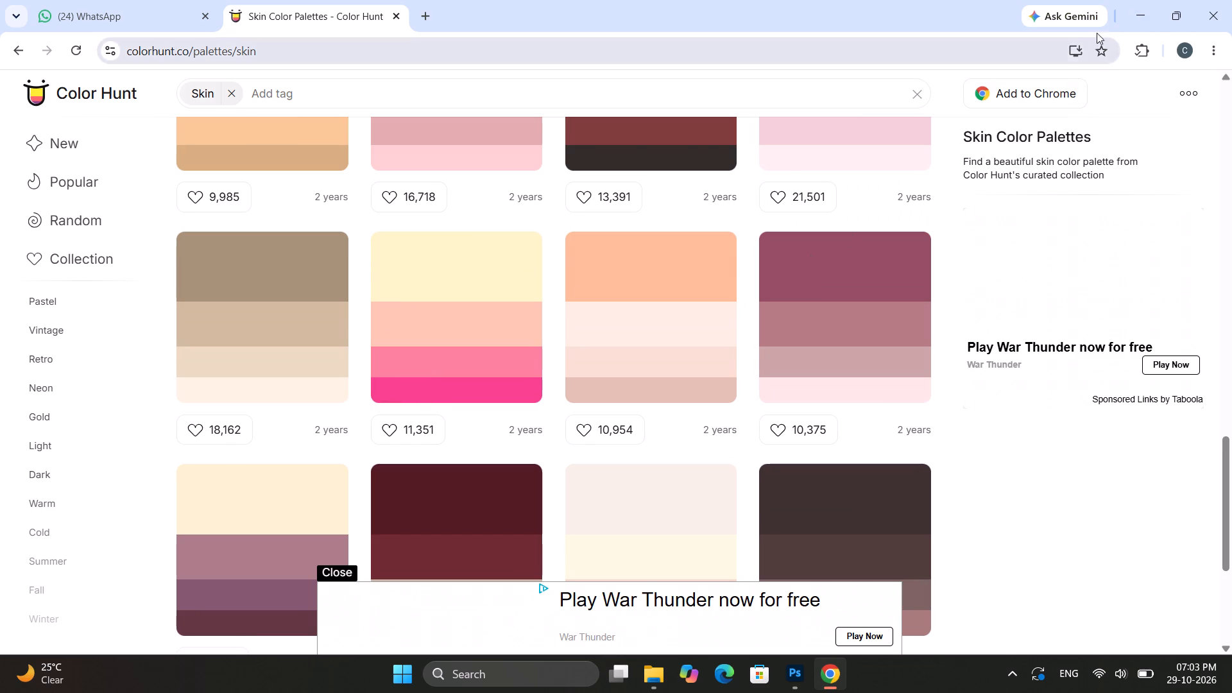
click(1131, 26)
click(535, 461)
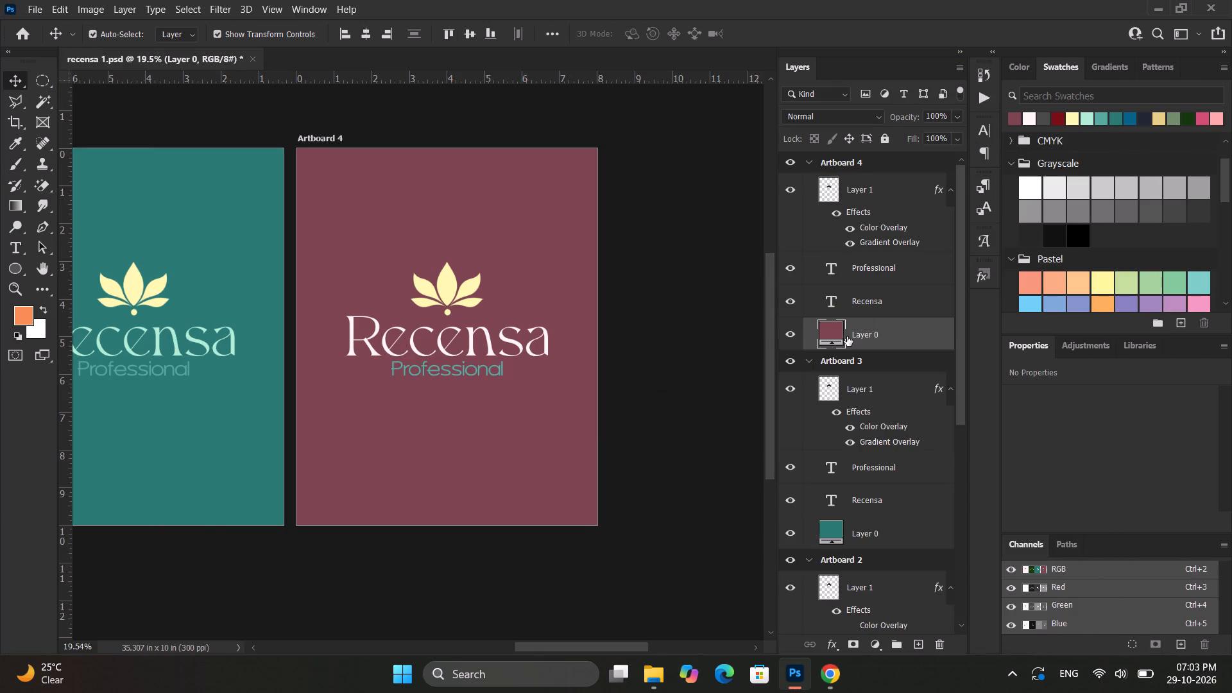
double_click(835, 332)
key(ctrl+v)
key(Return)
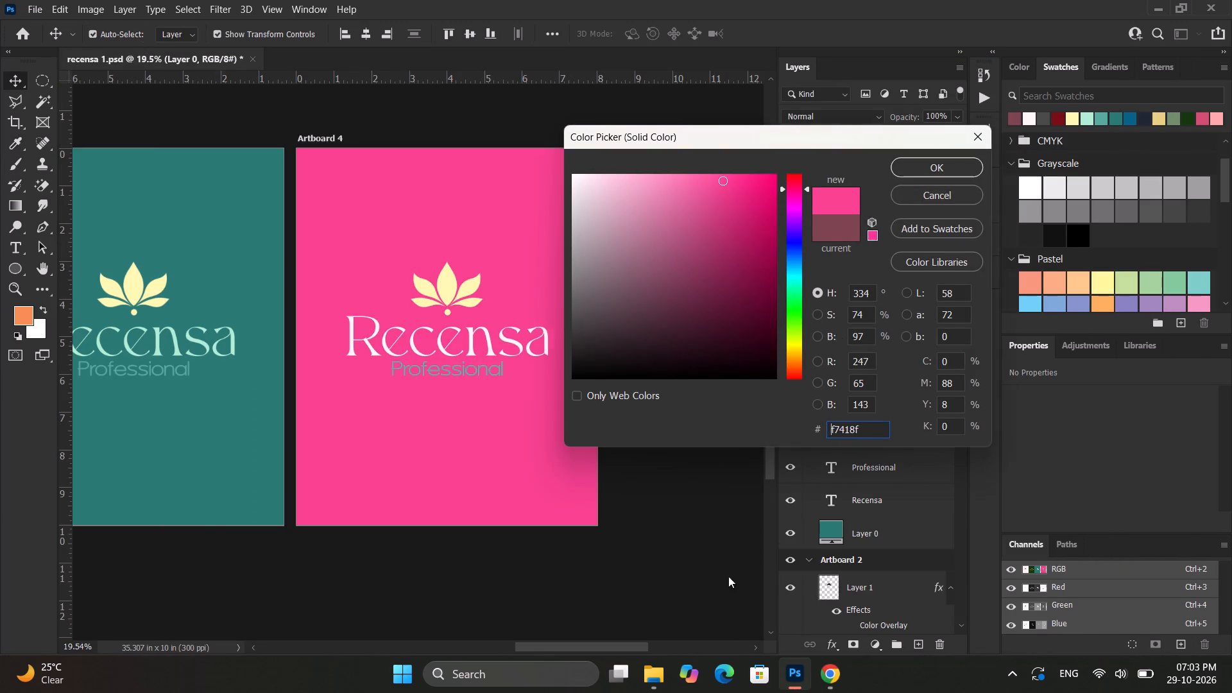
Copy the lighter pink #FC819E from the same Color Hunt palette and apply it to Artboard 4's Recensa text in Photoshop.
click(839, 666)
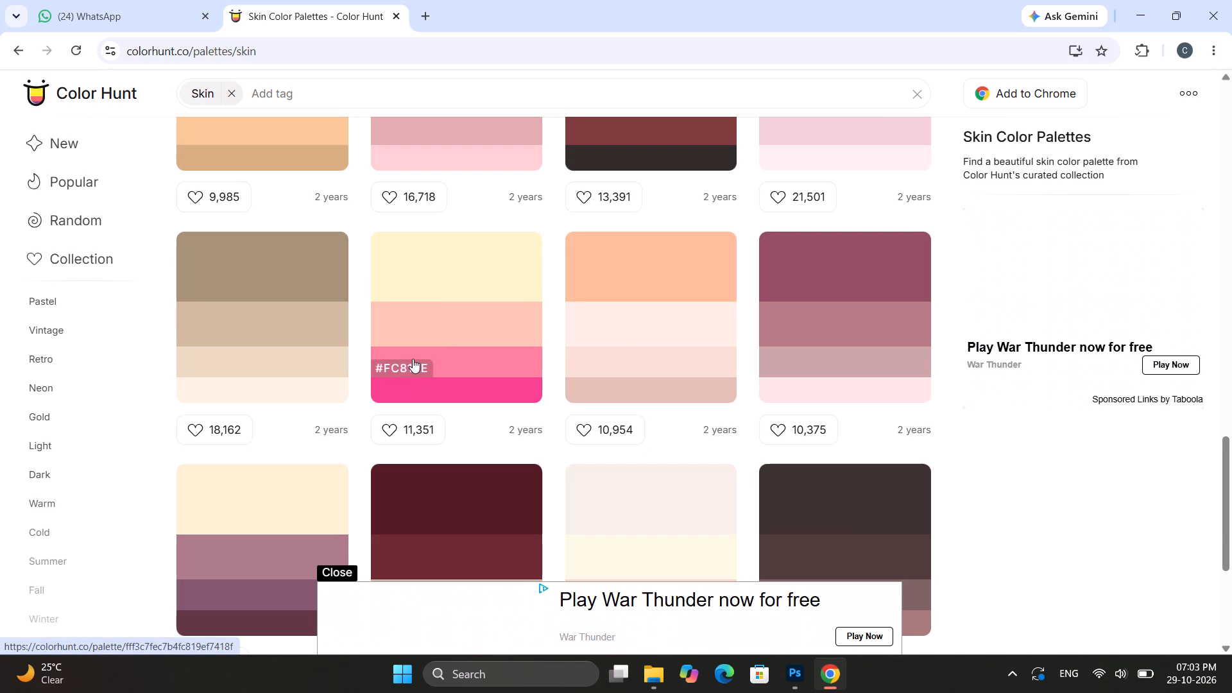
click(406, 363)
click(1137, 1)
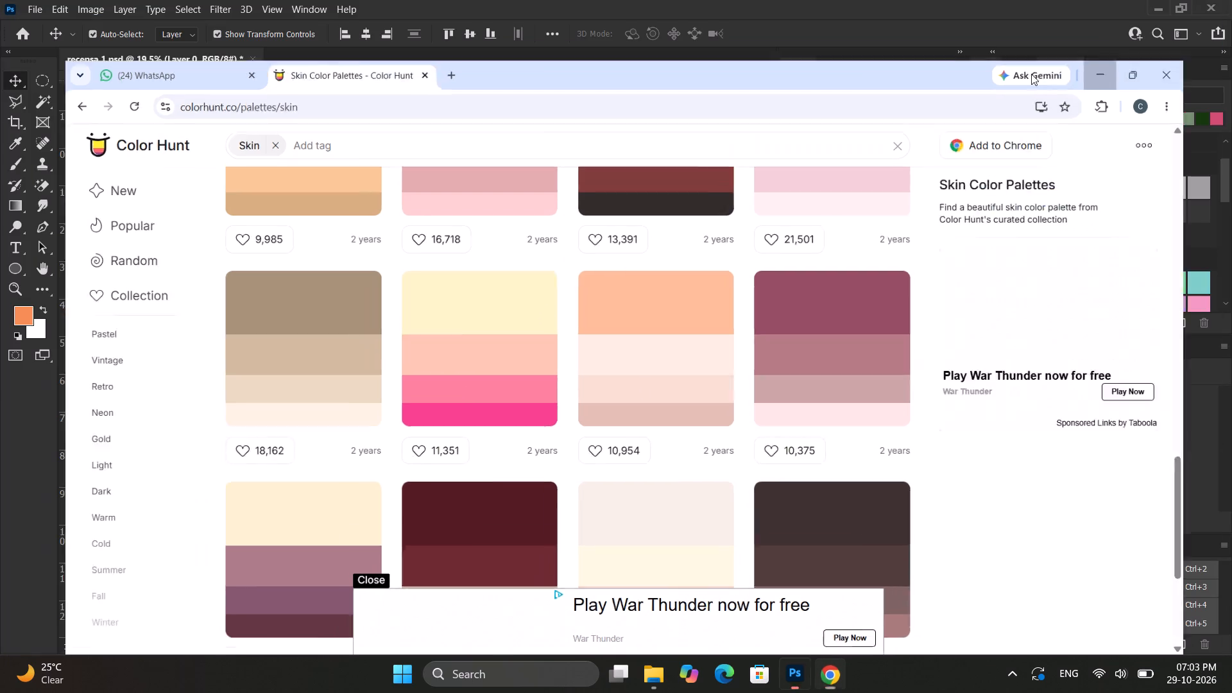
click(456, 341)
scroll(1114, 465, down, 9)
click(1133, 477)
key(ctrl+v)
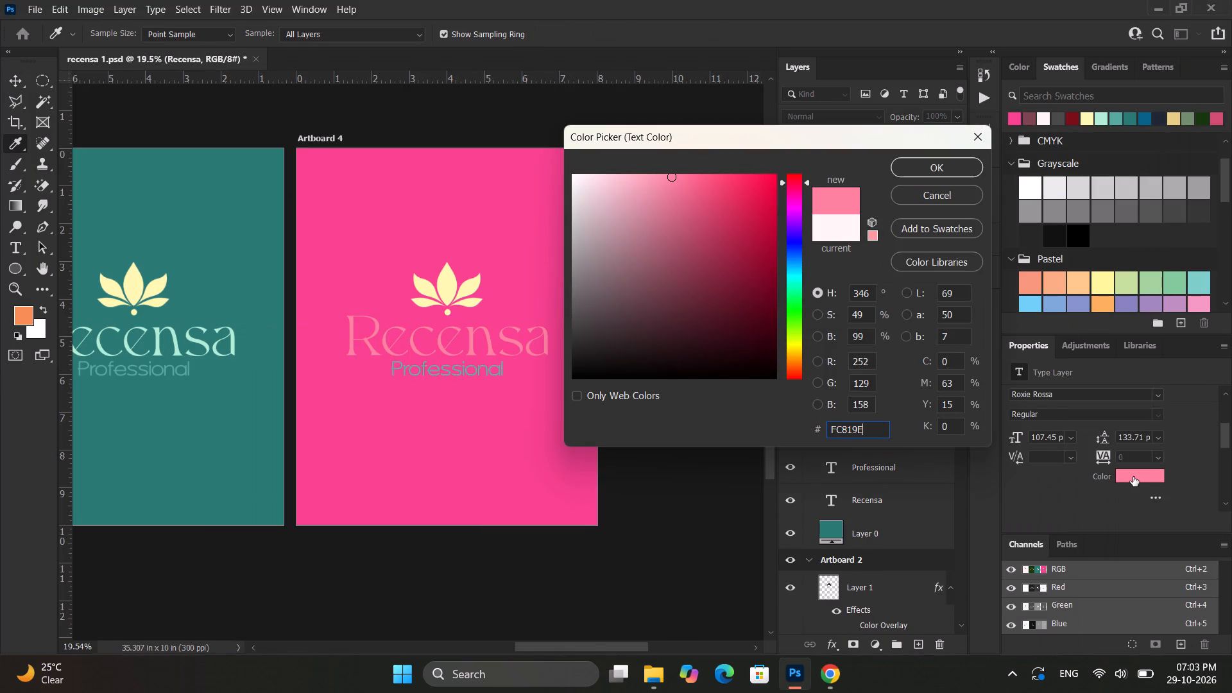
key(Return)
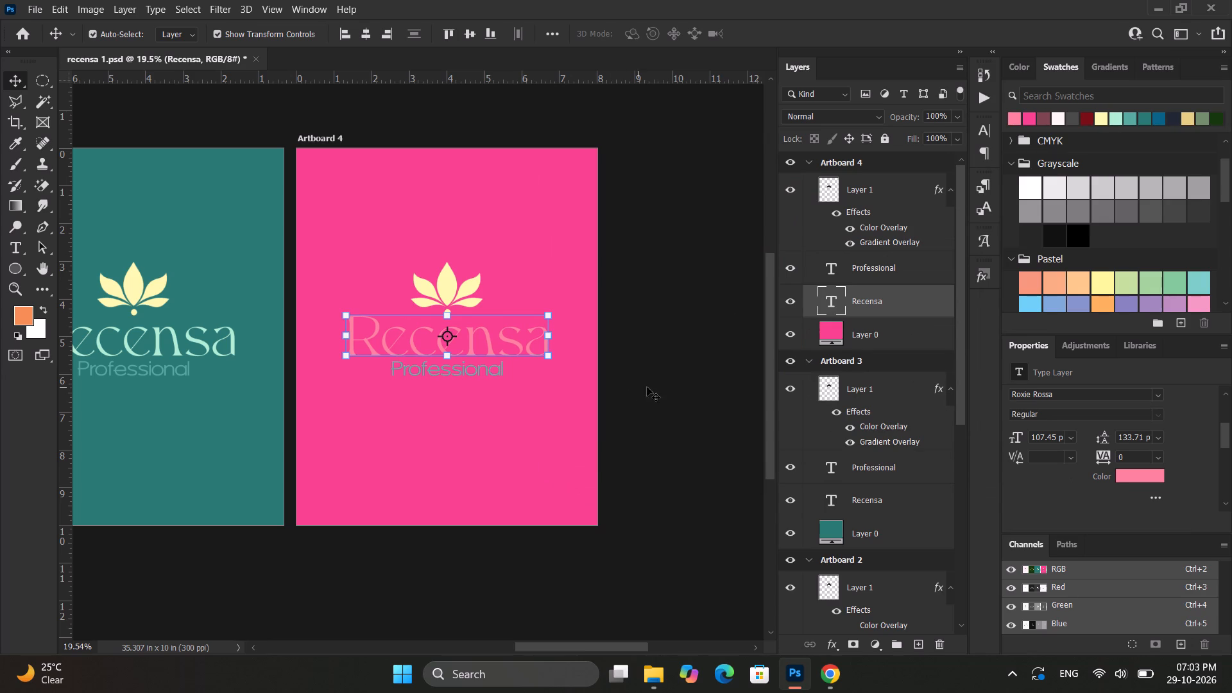
Copy the cream #FFF3C7 from the same Color Hunt palette, apply it to Artboard 4's Recensa text in Photoshop, and deselect the layer.
click(830, 671)
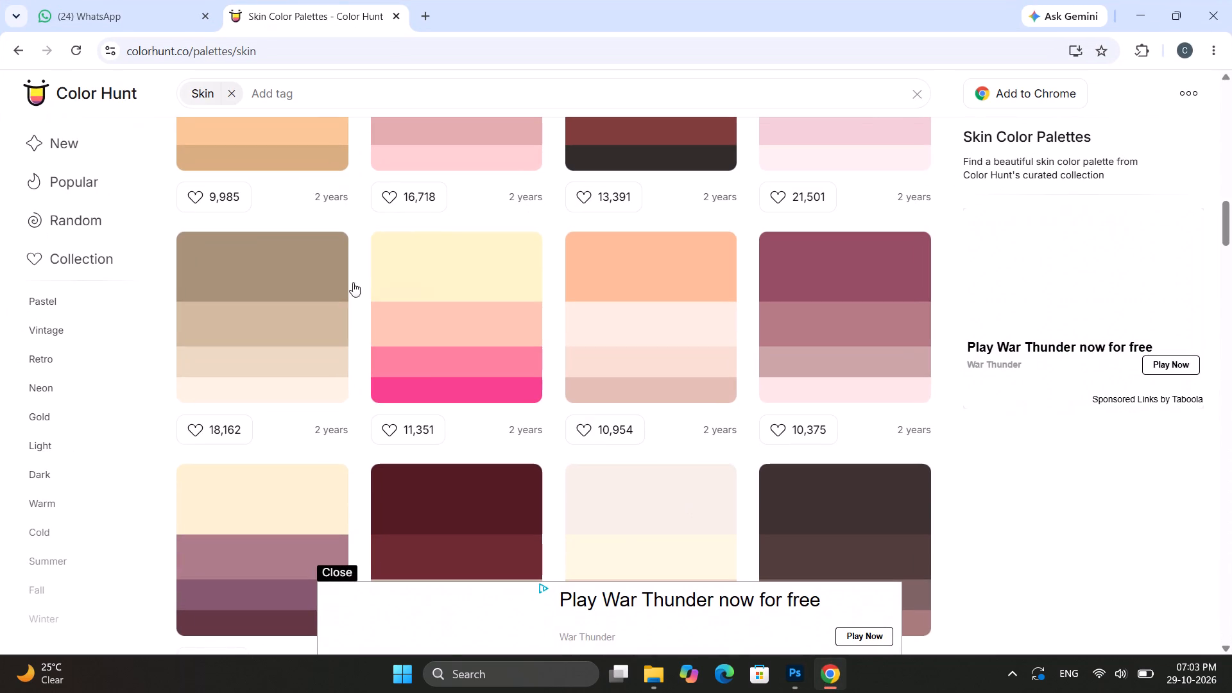
click(393, 290)
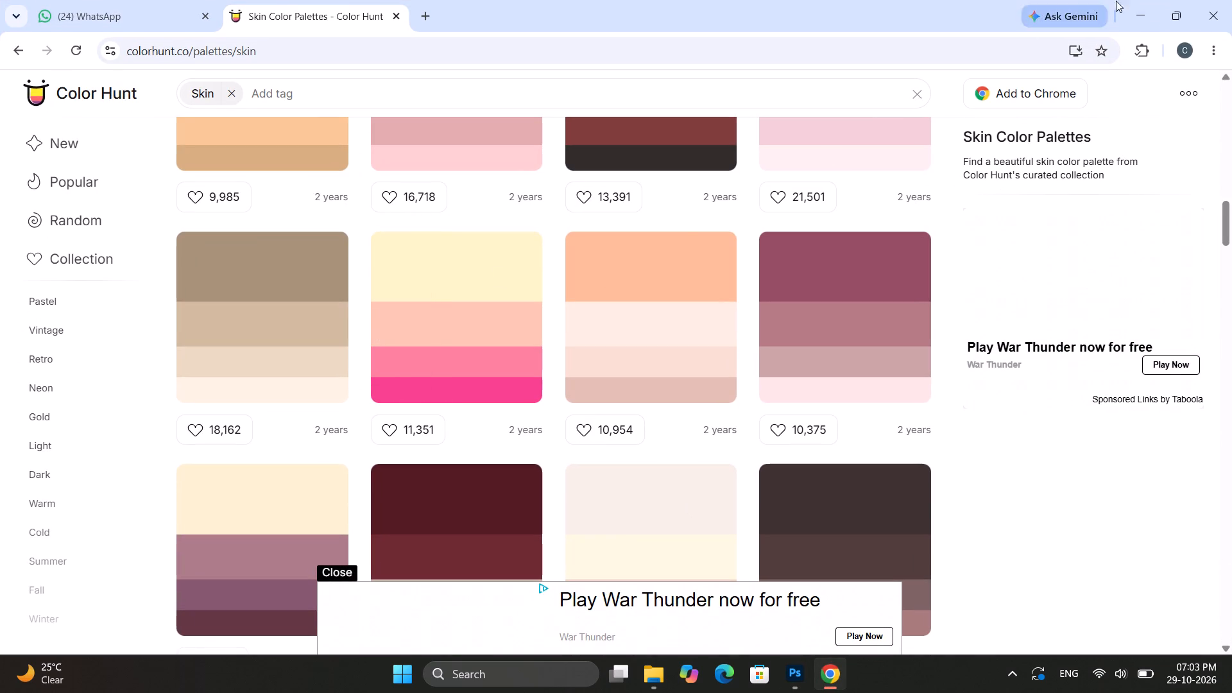
click(1142, 6)
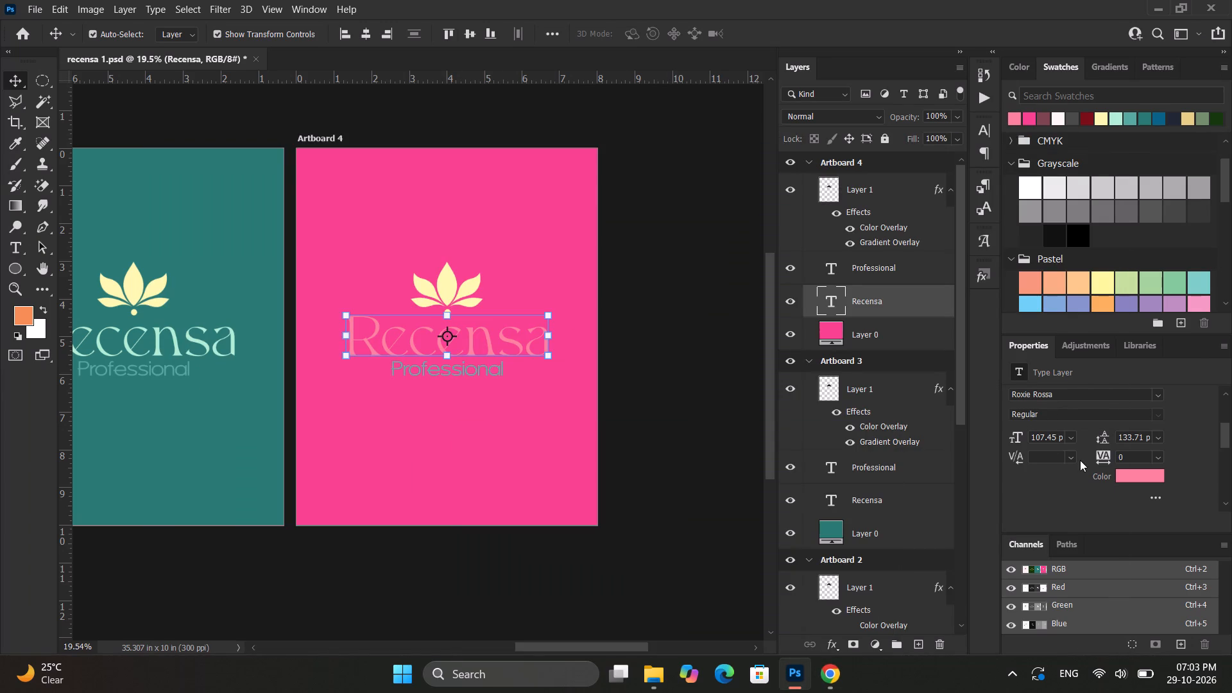
click(1127, 479)
key(ctrl+v)
key(Return)
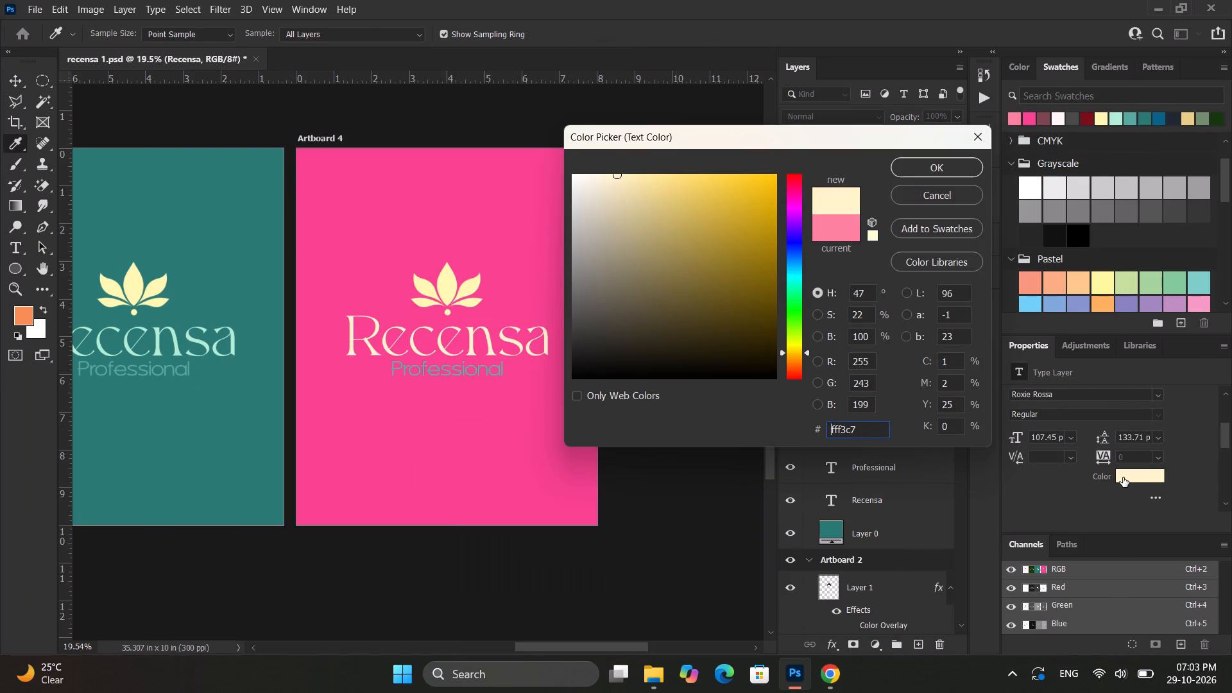
click(631, 285)
Examine Artboard 4's pink-and-cream logo up close and compare it with the other artboards.
alt+scroll(486, 380, up, 11)
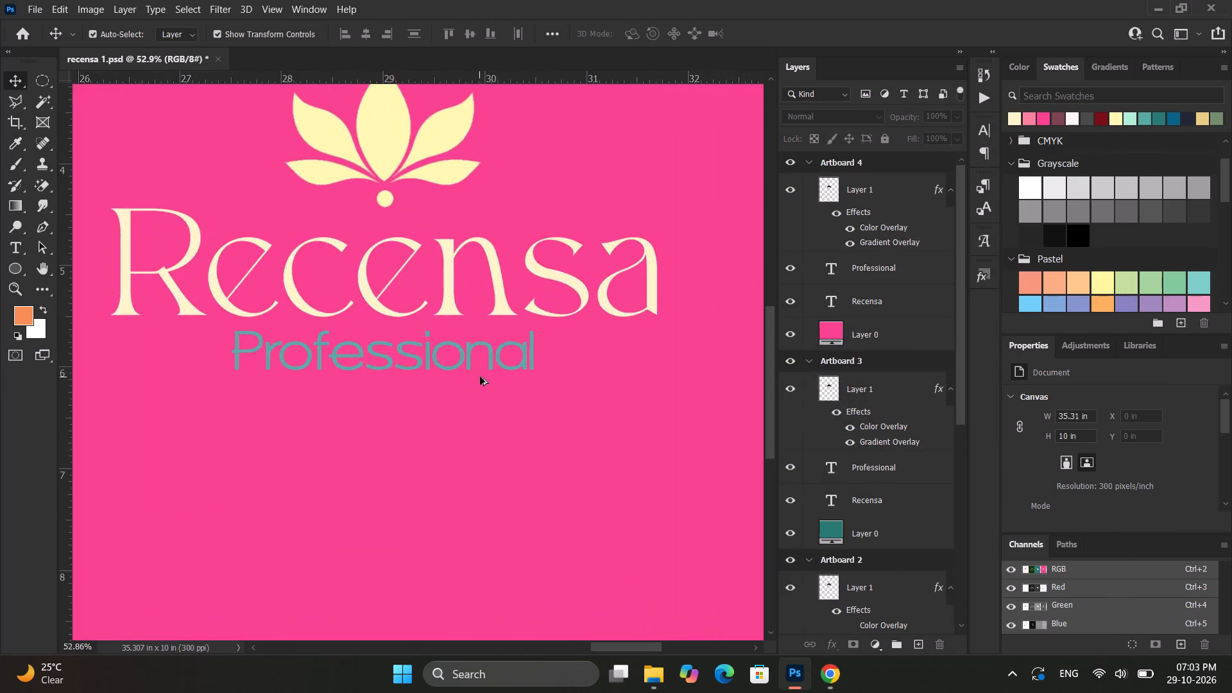
alt+scroll(480, 377, down, 13)
ctrl+scroll(486, 371, up, 8)
alt+scroll(493, 368, down, 7)
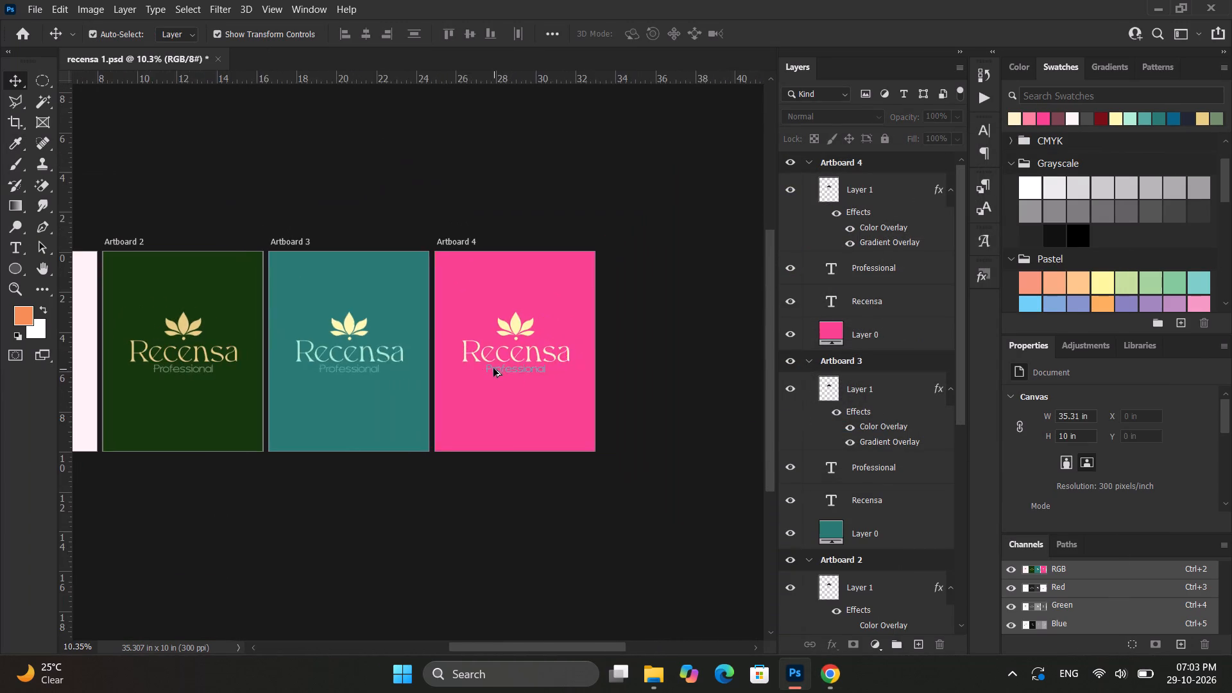
ctrl+scroll(494, 368, up, 11)
alt+scroll(494, 368, down, 2)
ctrl+alt+scroll(495, 368, up, 3)
ctrl+scroll(586, 350, down, 7)
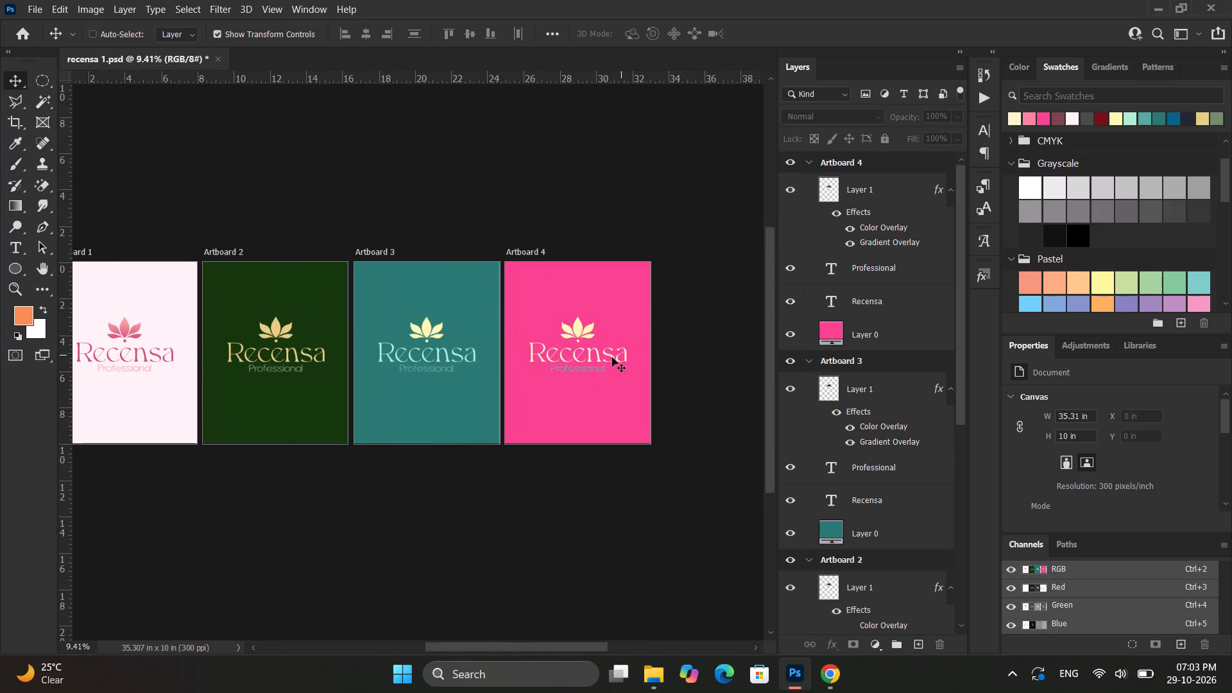
alt+scroll(605, 357, up, 15)
alt+scroll(571, 352, down, 6)
Copy the pale peach #FEECE2 from a Color Hunt skin palette and apply it to Artboard 4's Professional text in Photoshop.
click(564, 406)
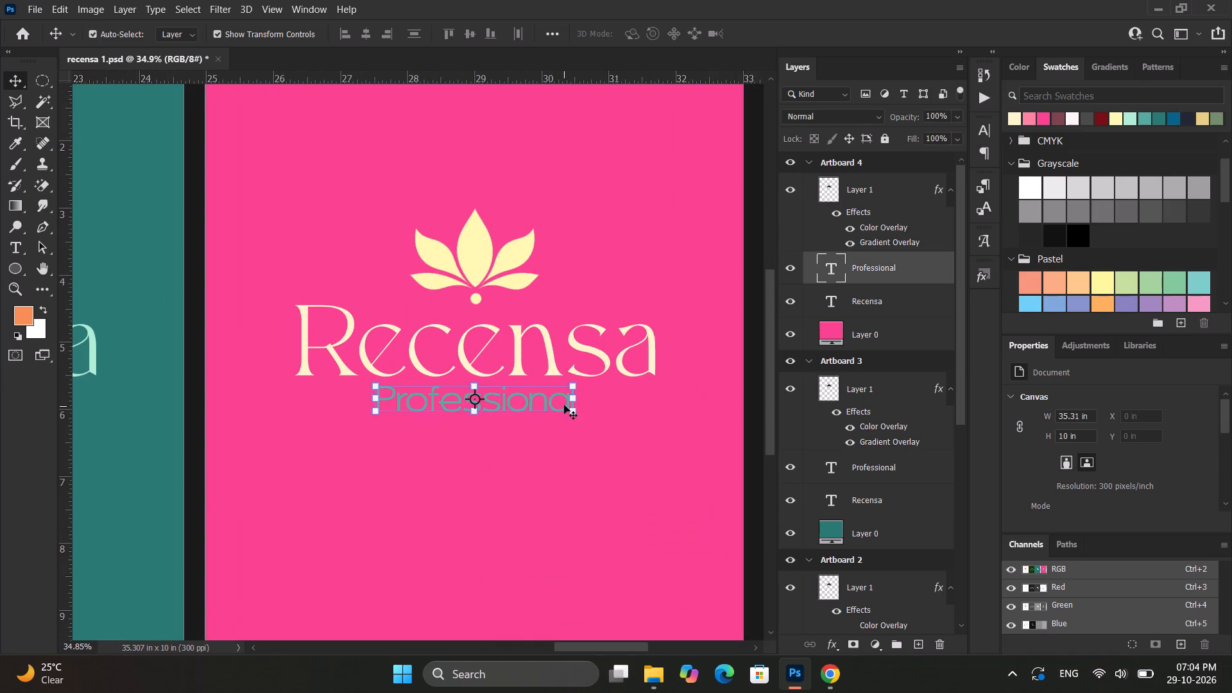
scroll(955, 583, down, 3)
click(831, 669)
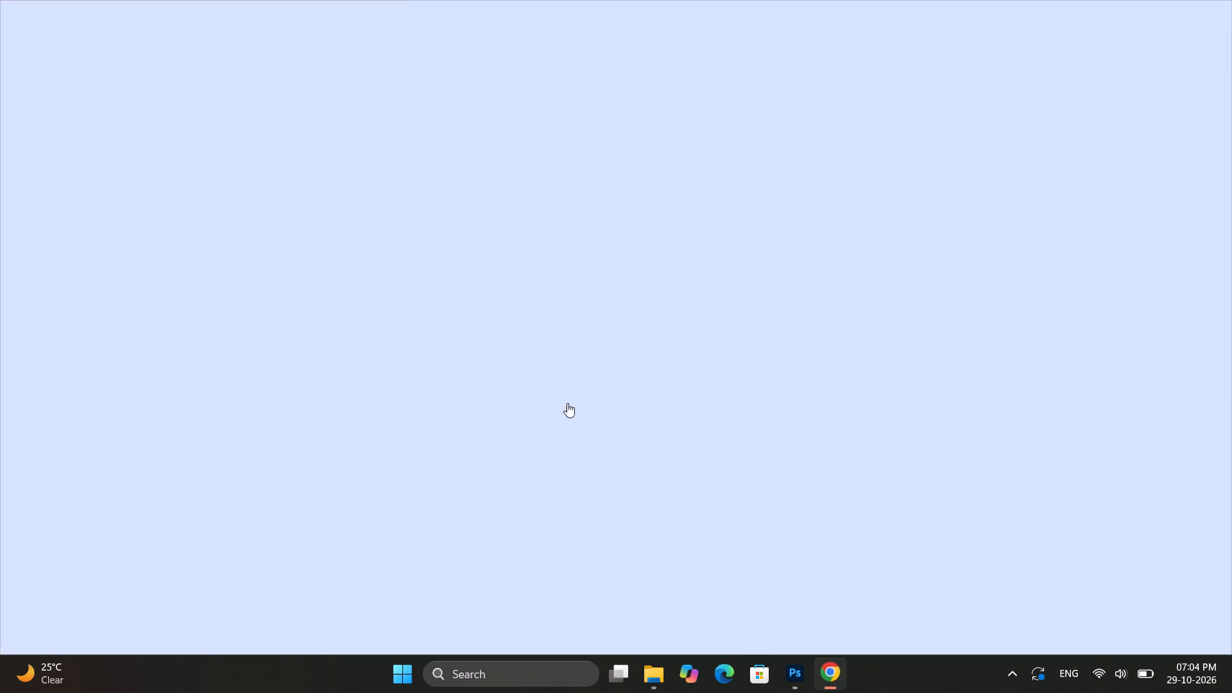
click(417, 332)
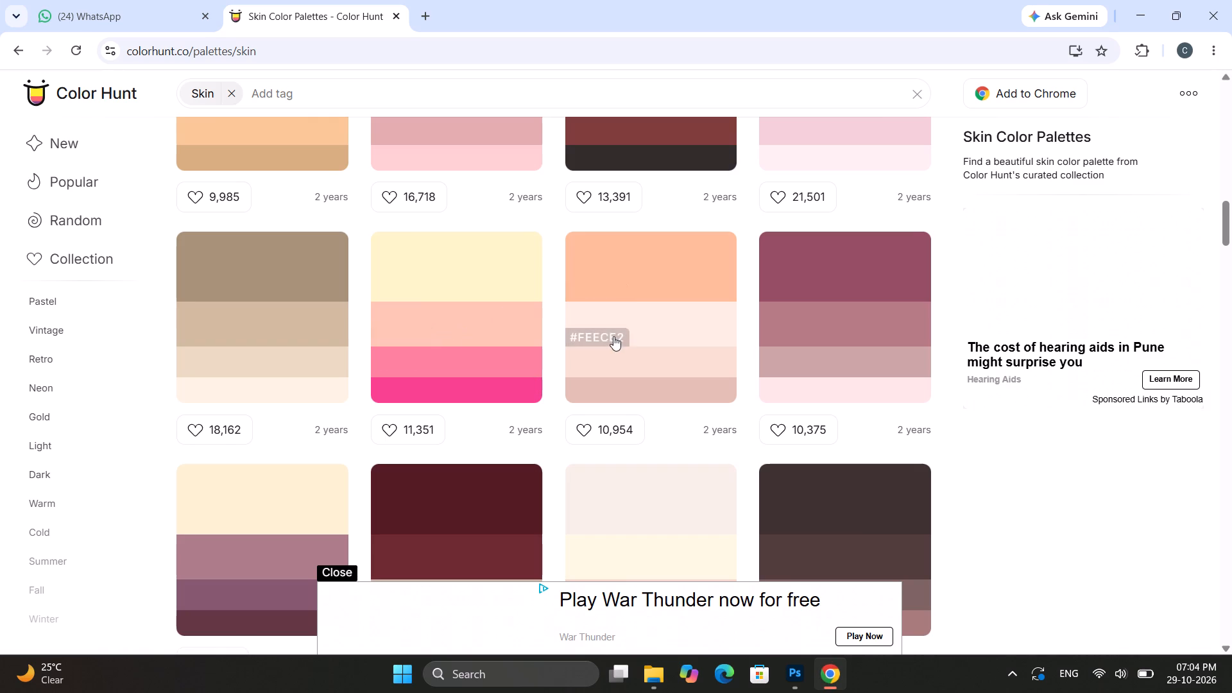
click(613, 336)
click(1140, 17)
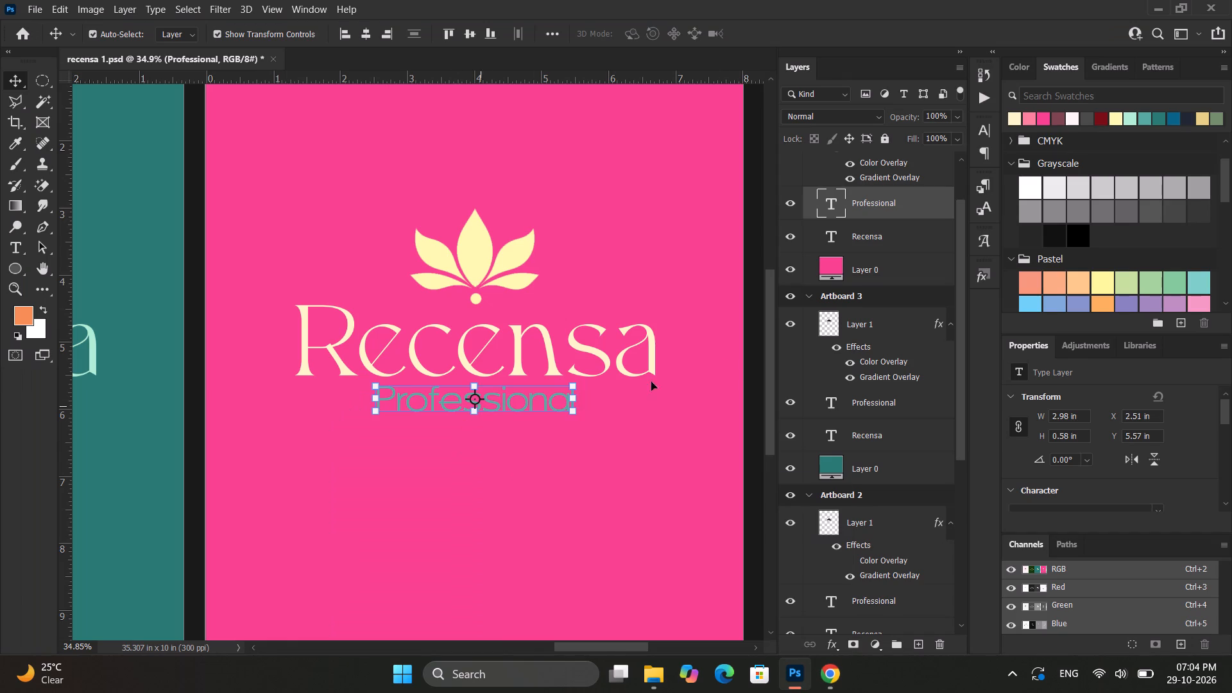
scroll(1192, 511, down, 7)
click(1136, 493)
key(ctrl+v)
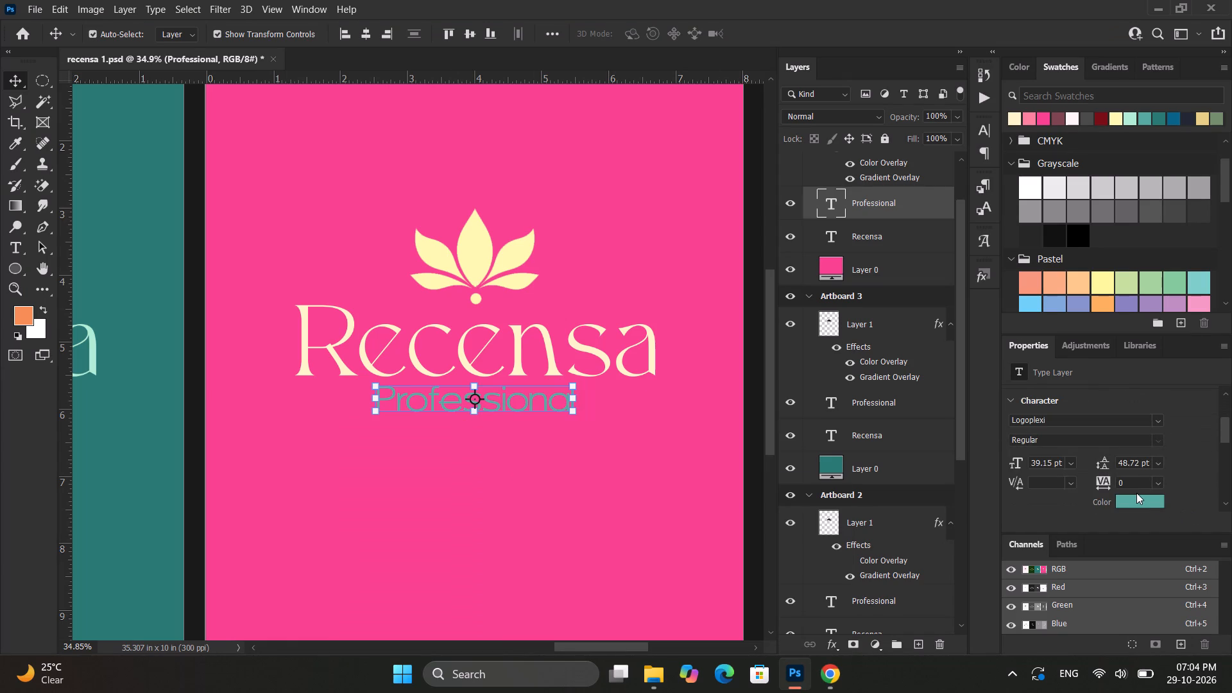
click(1142, 498)
key(ctrl+v)
key(Return)
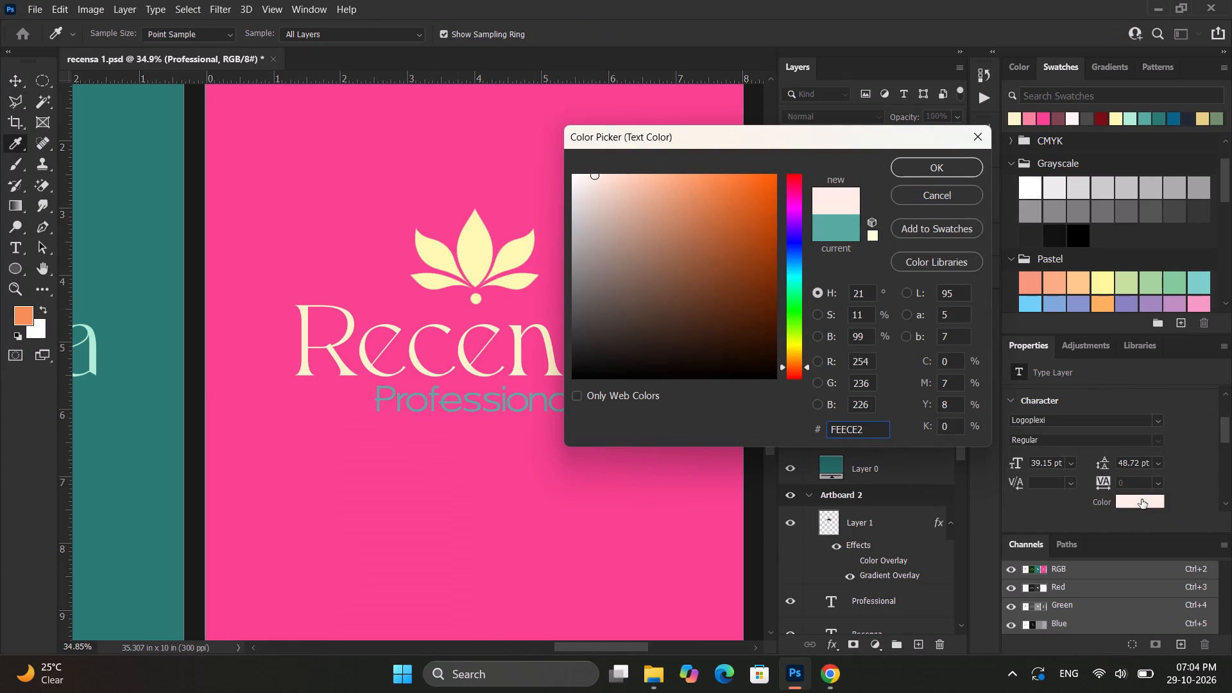
click(653, 452)
Deselect the layer and compare Artboard 4's finished logo colours with the other three artboards.
alt+scroll(653, 452, down, 3)
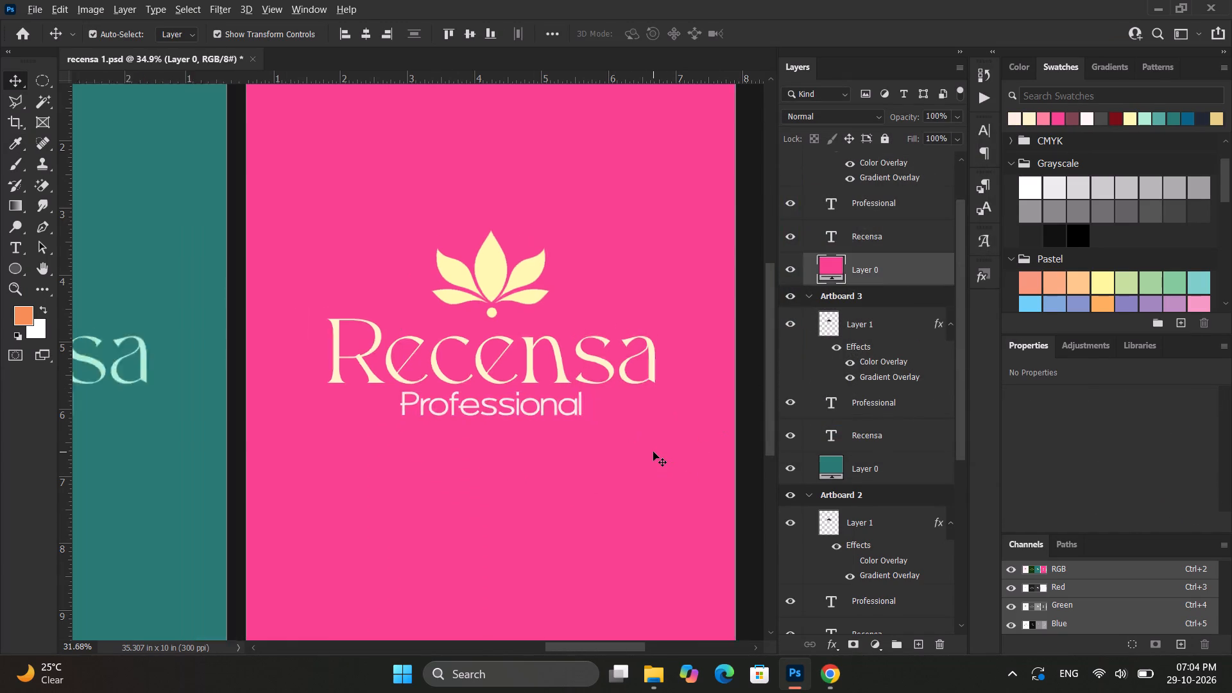
alt+scroll(653, 452, down, 9)
ctrl+scroll(678, 438, down, 7)
click(685, 441)
alt+scroll(685, 441, down, 6)
ctrl+scroll(684, 441, down, 3)
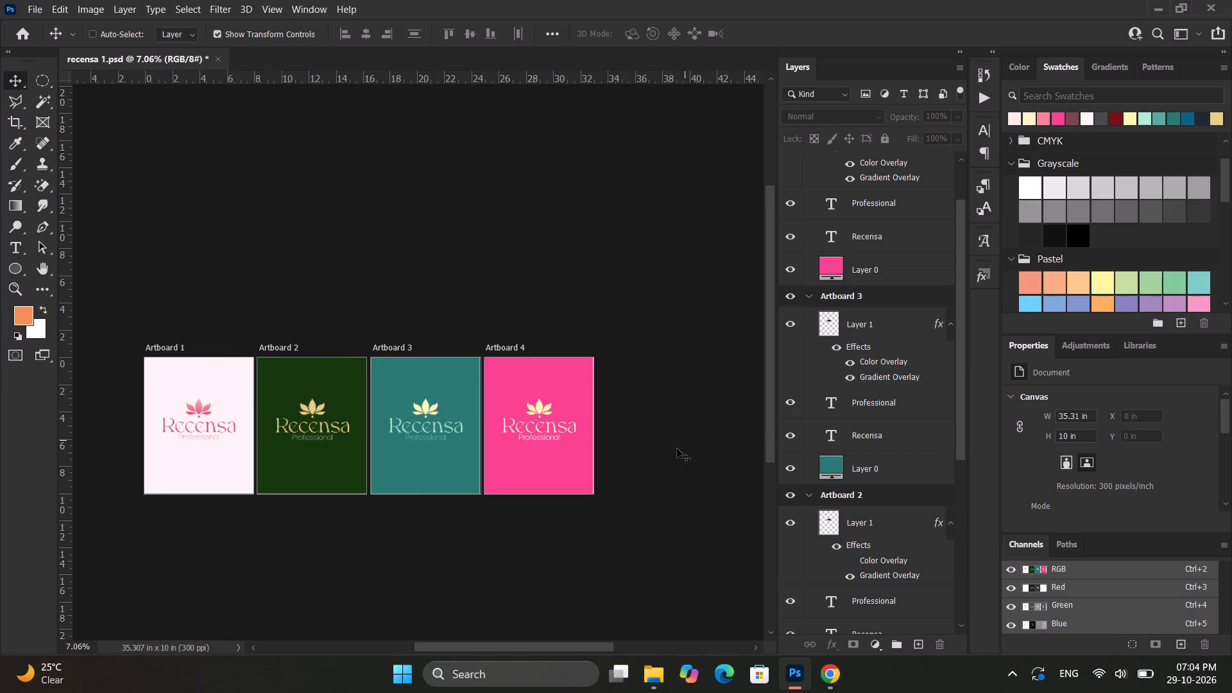
ctrl+scroll(671, 450, up, 12)
ctrl+scroll(597, 444, up, 7)
ctrl+alt+scroll(601, 440, down, 7)
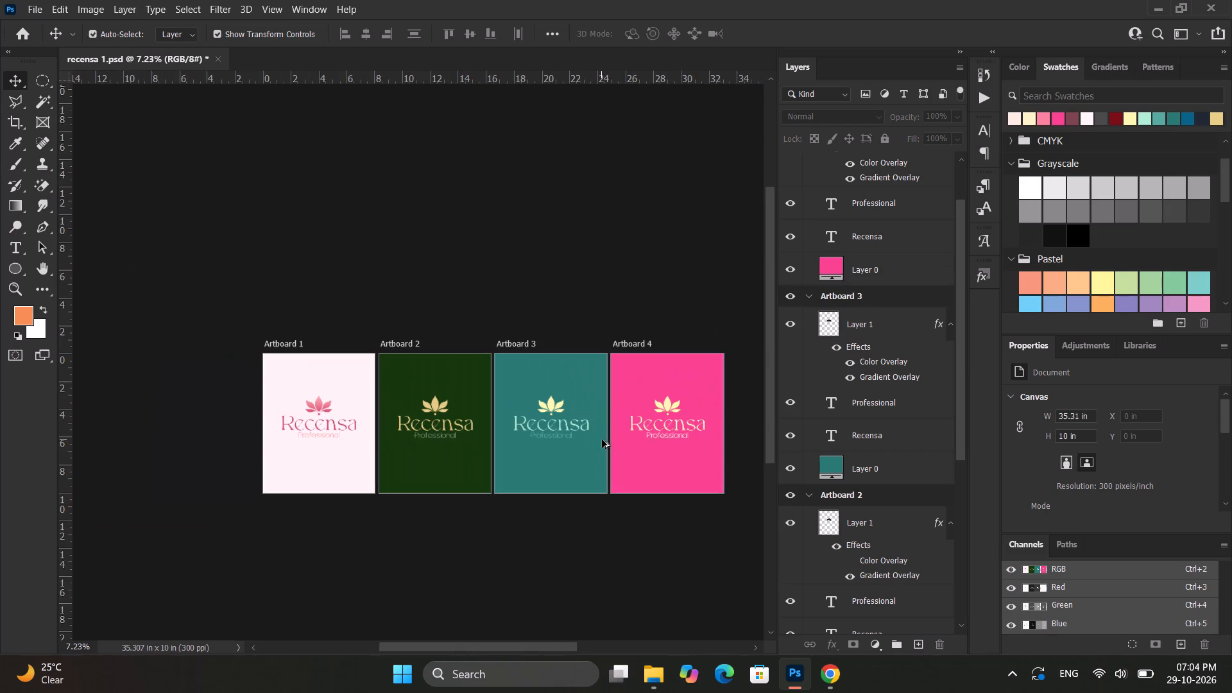
ctrl+scroll(603, 439, down, 4)
scroll(563, 438, down, 6)
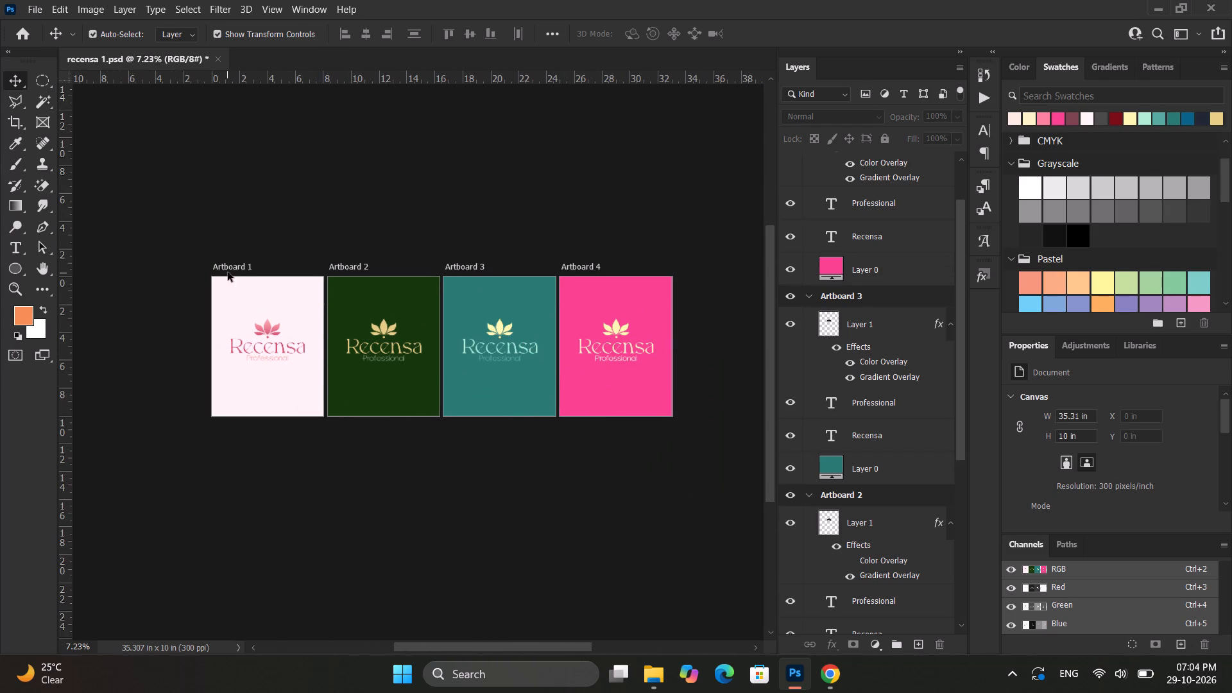
Add a new blank 8 by 10 in artboard directly below Artboard 1.
click(225, 264)
click(268, 451)
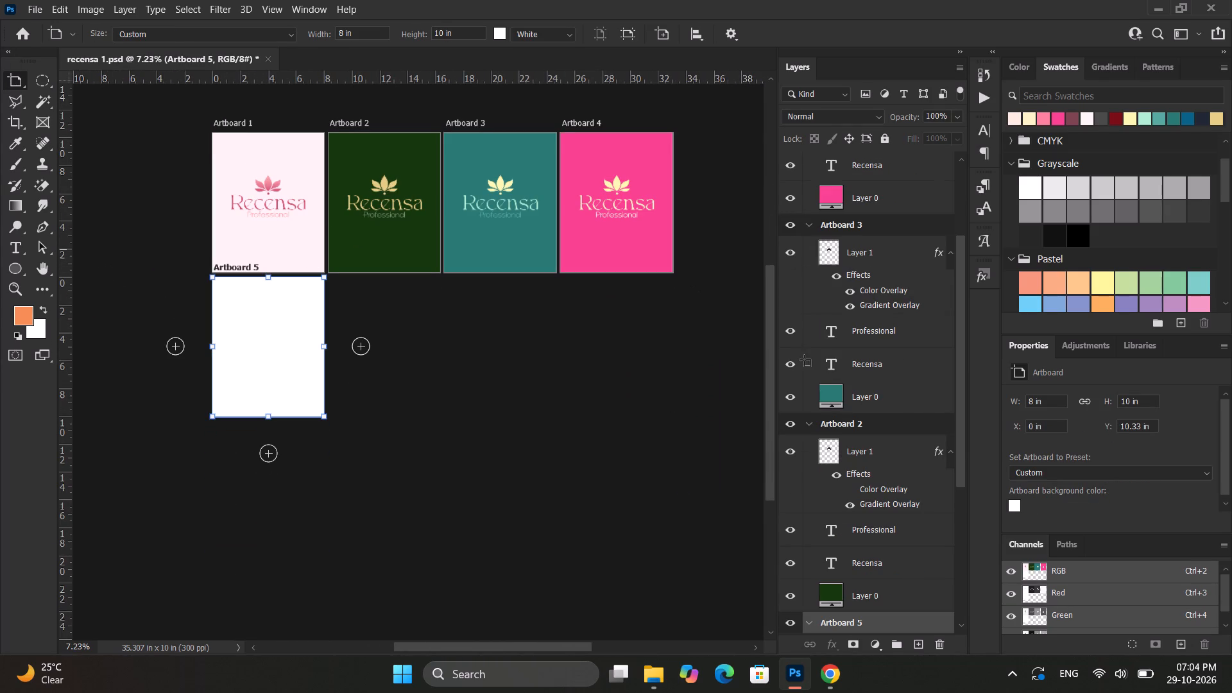
Duplicate Artboard 2's logo, text and background layers, move the copies into Artboard 5, and deselect them.
click(864, 595)
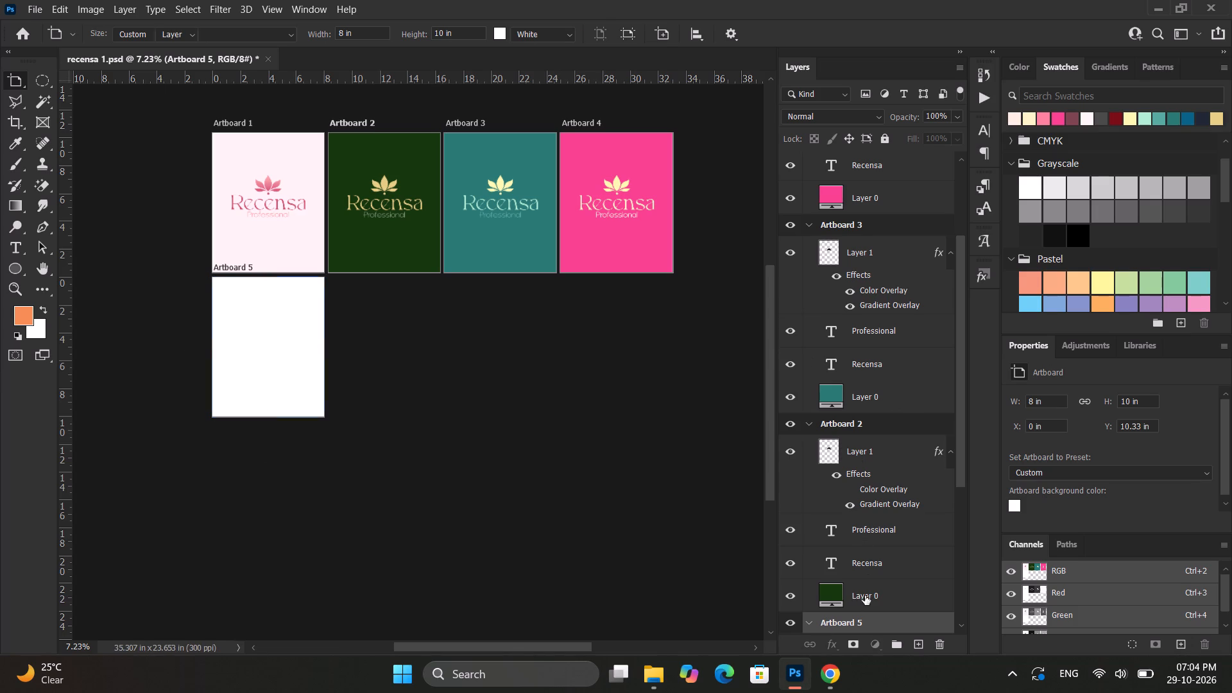
shift+click(877, 457)
key(ctrl+j)
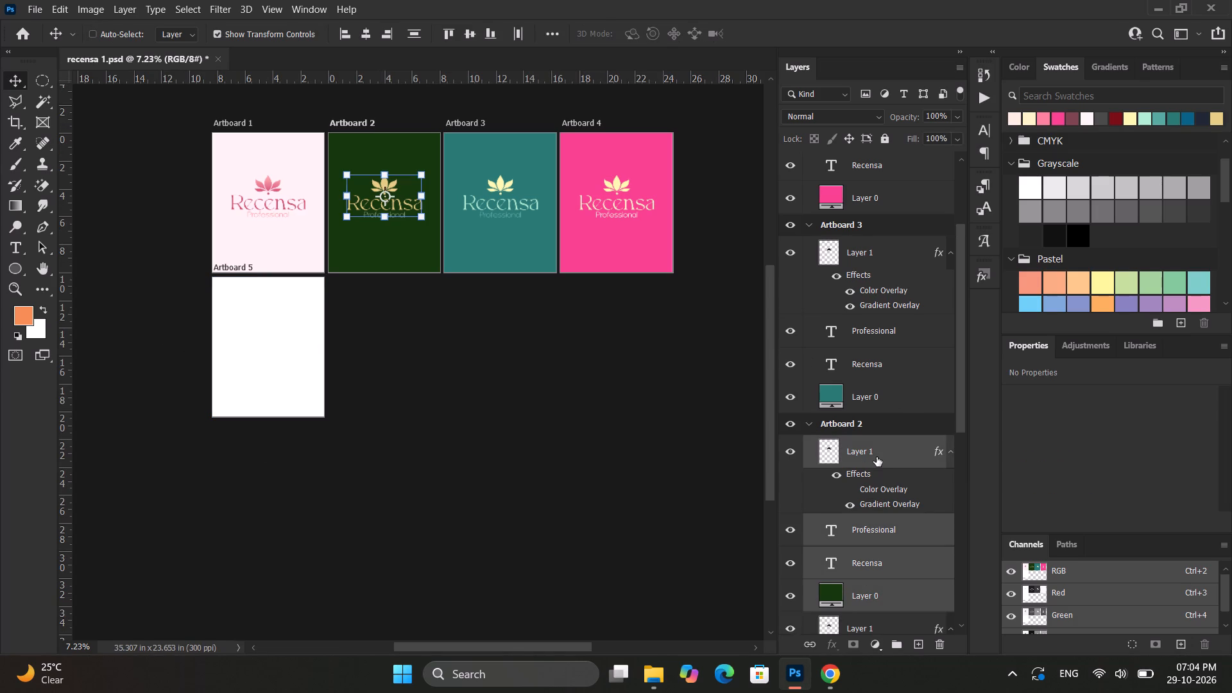
scroll(876, 456, down, 15)
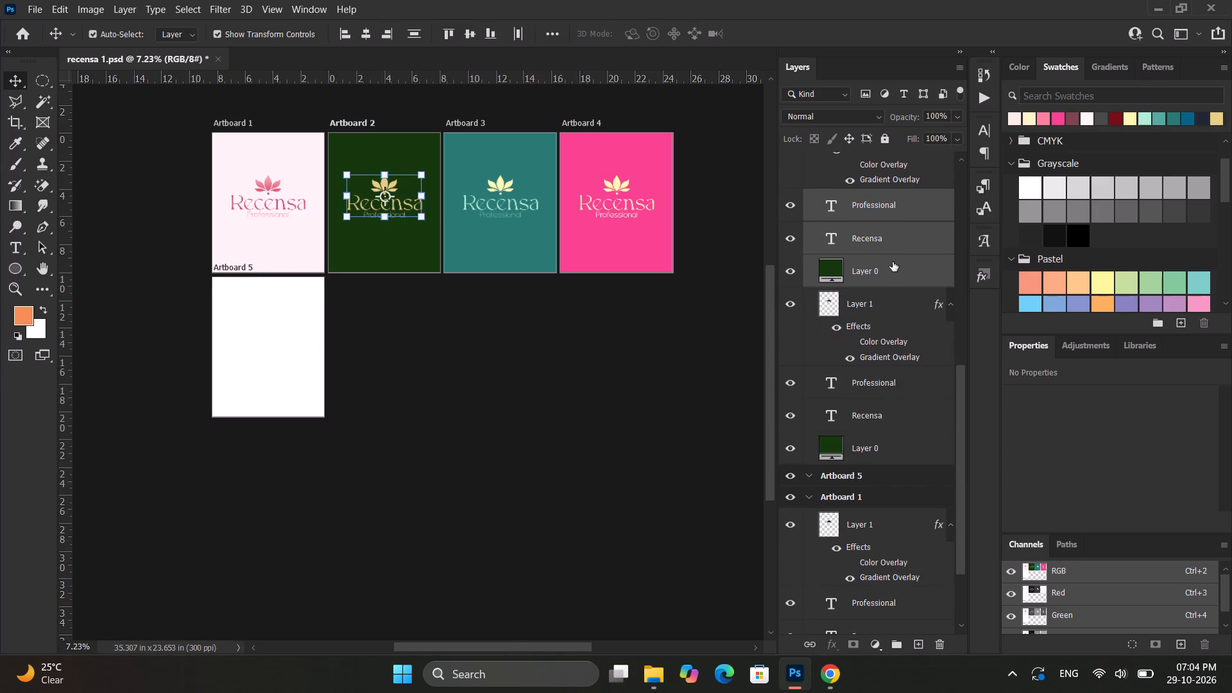
drag(893, 262, 859, 483)
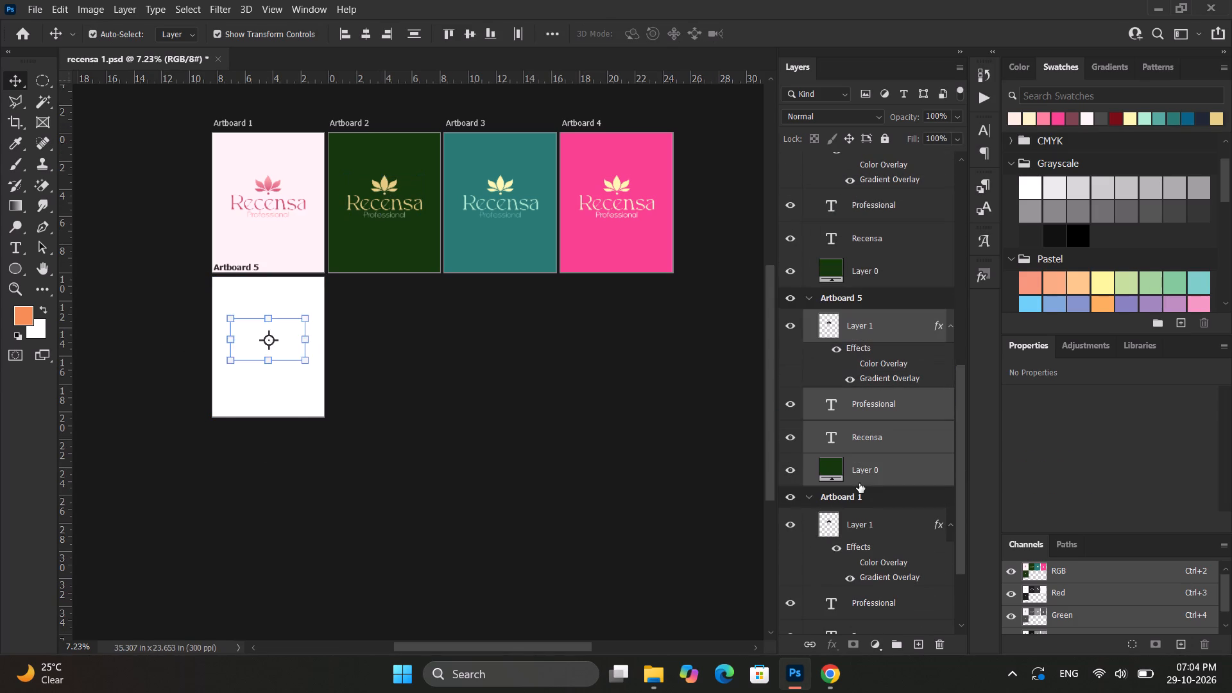
drag(877, 318, 881, 307)
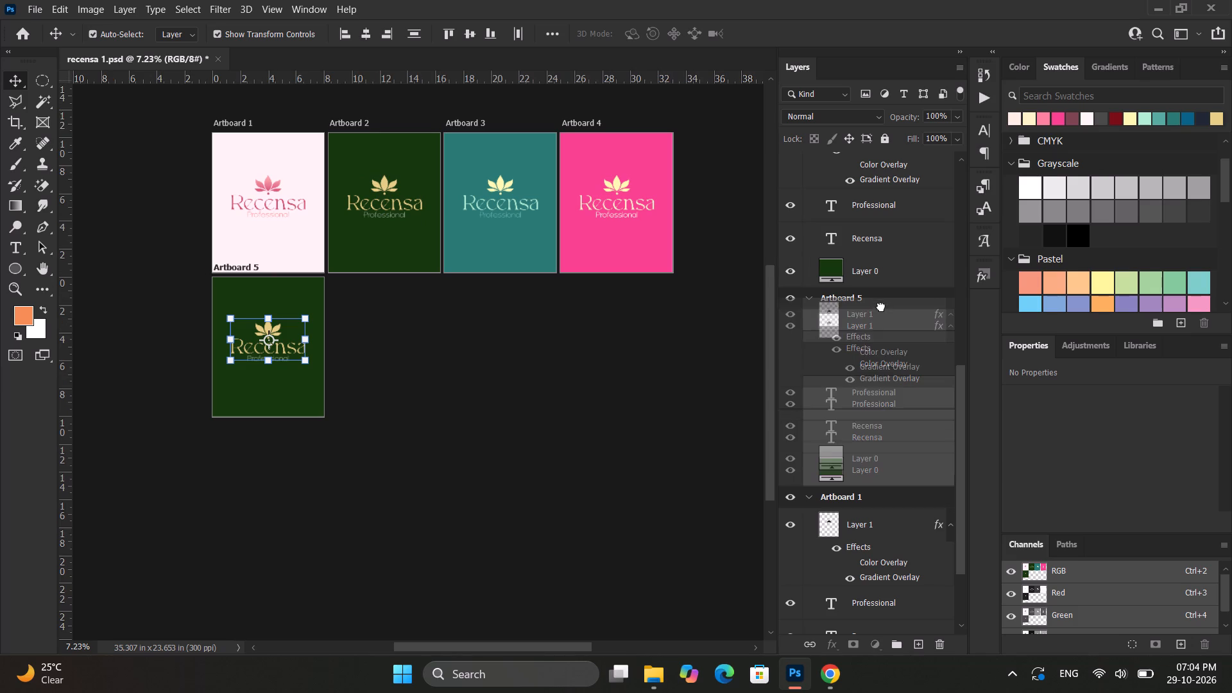
drag(881, 307, 886, 298)
click(501, 504)
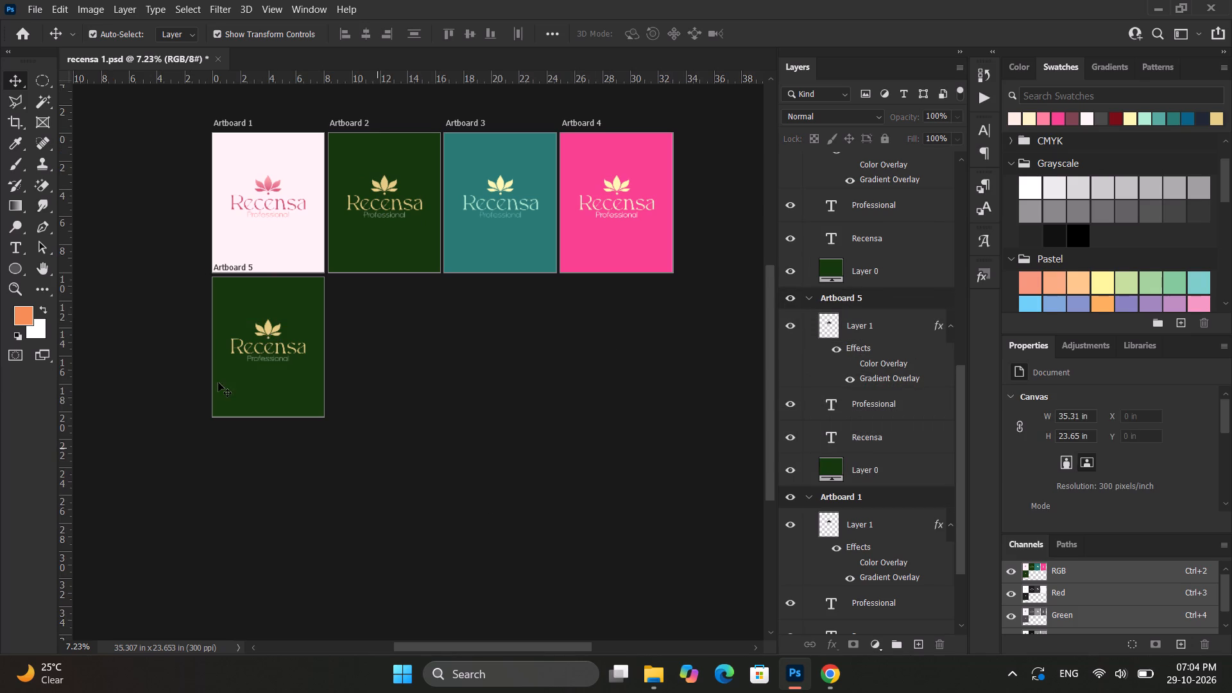
Select Artboard 5's green background layer and examine more Color Hunt skin palettes for a new colour scheme.
alt+scroll(150, 335, up, 14)
scroll(300, 341, up, 7)
ctrl+scroll(297, 355, up, 8)
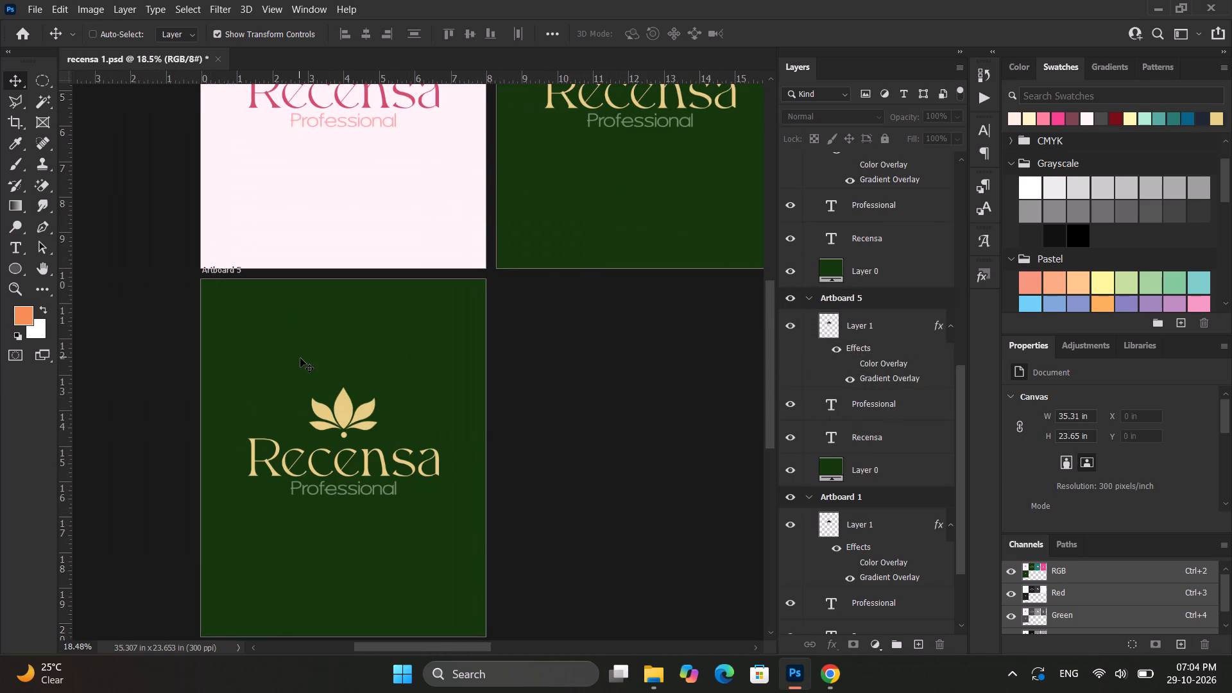
ctrl+scroll(300, 358, up, 4)
click(336, 343)
click(816, 681)
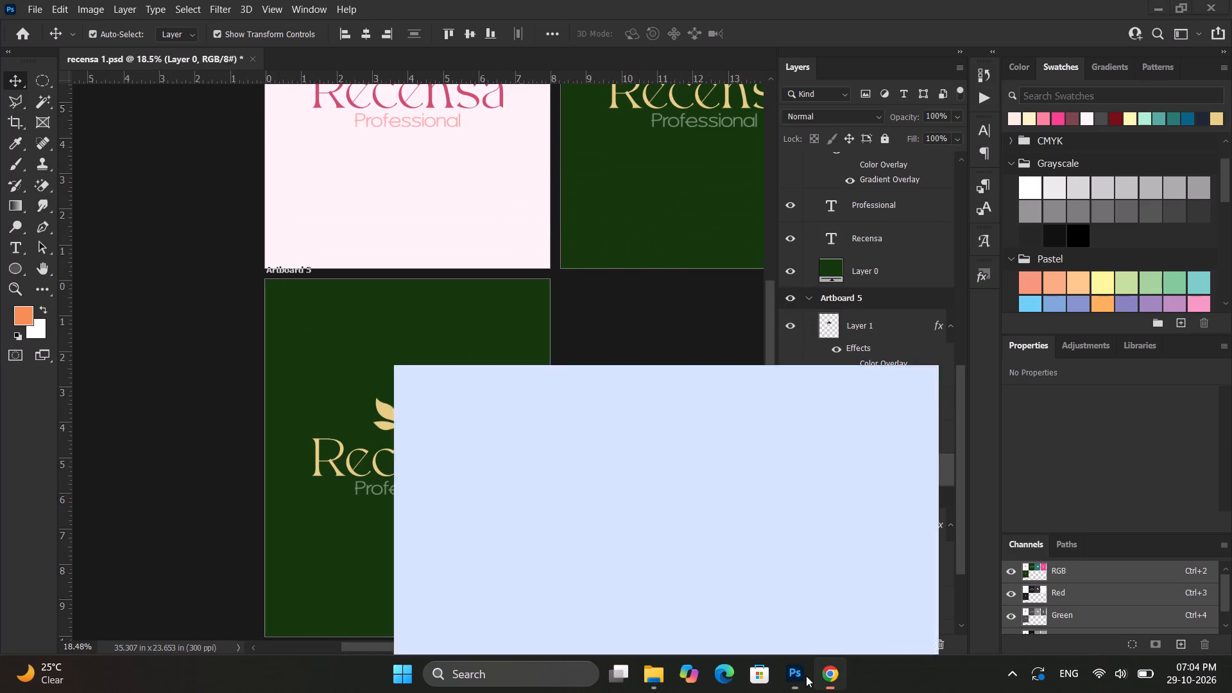
scroll(431, 386, down, 3)
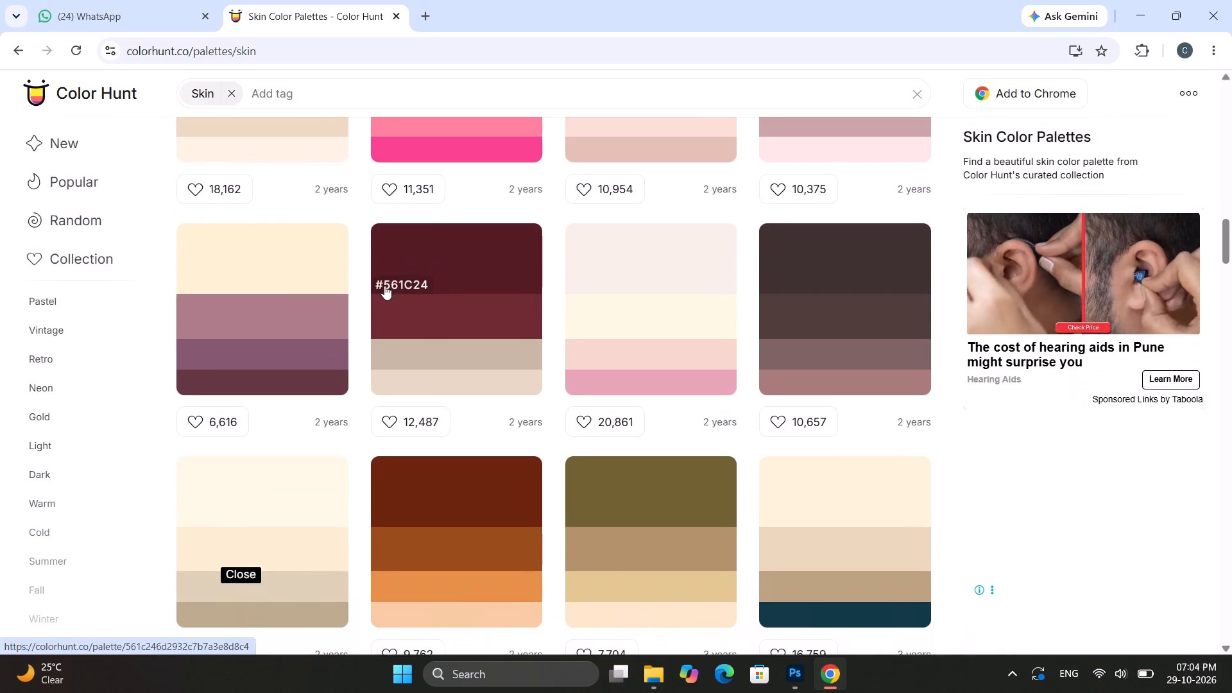
scroll(453, 456, down, 6)
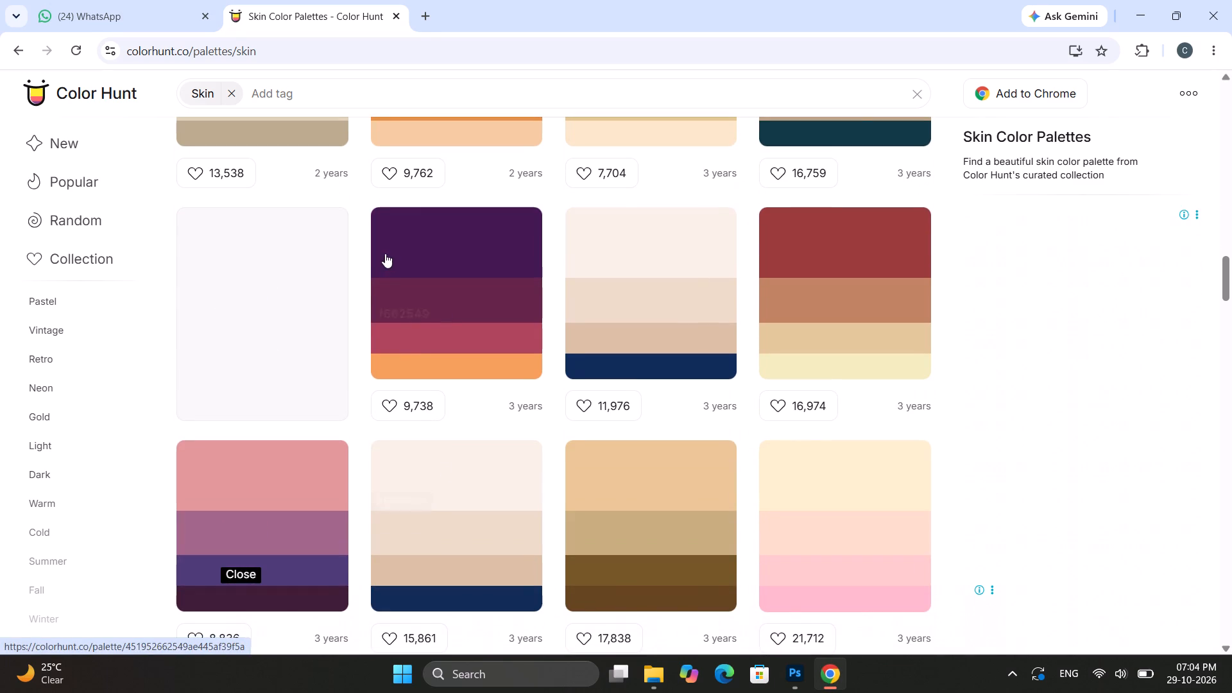
scroll(244, 372, down, 5)
scroll(411, 376, down, 1)
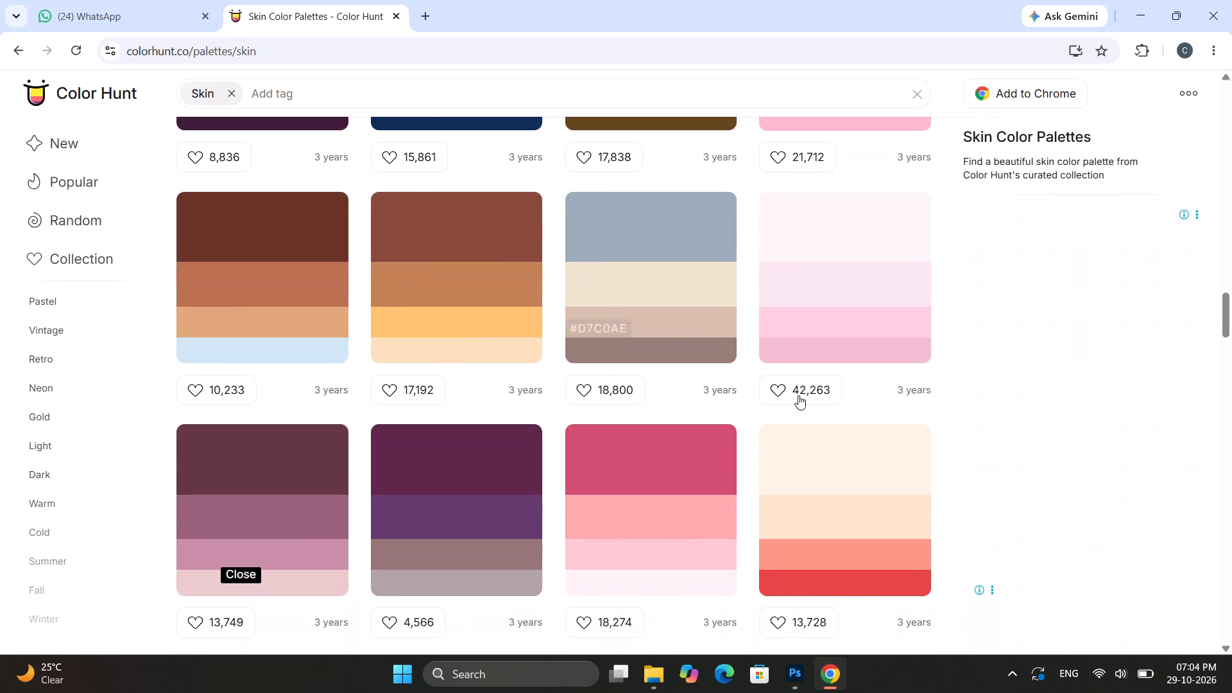
scroll(766, 414, down, 4)
scroll(468, 448, down, 4)
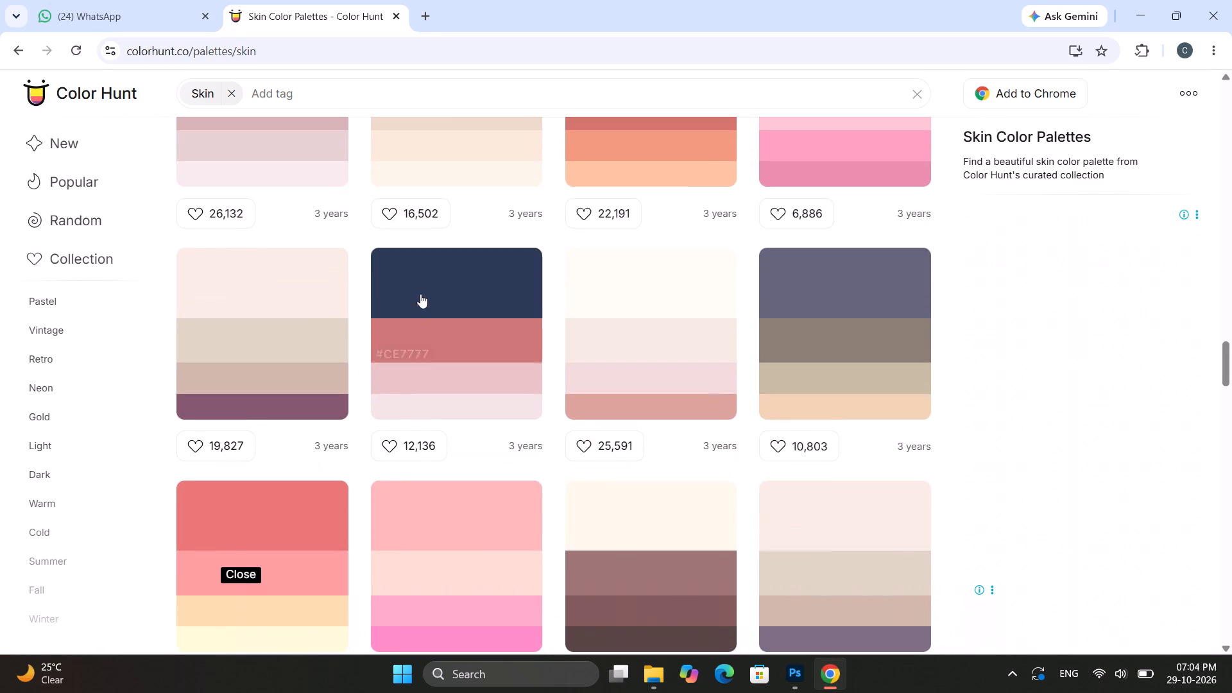
scroll(404, 333, down, 5)
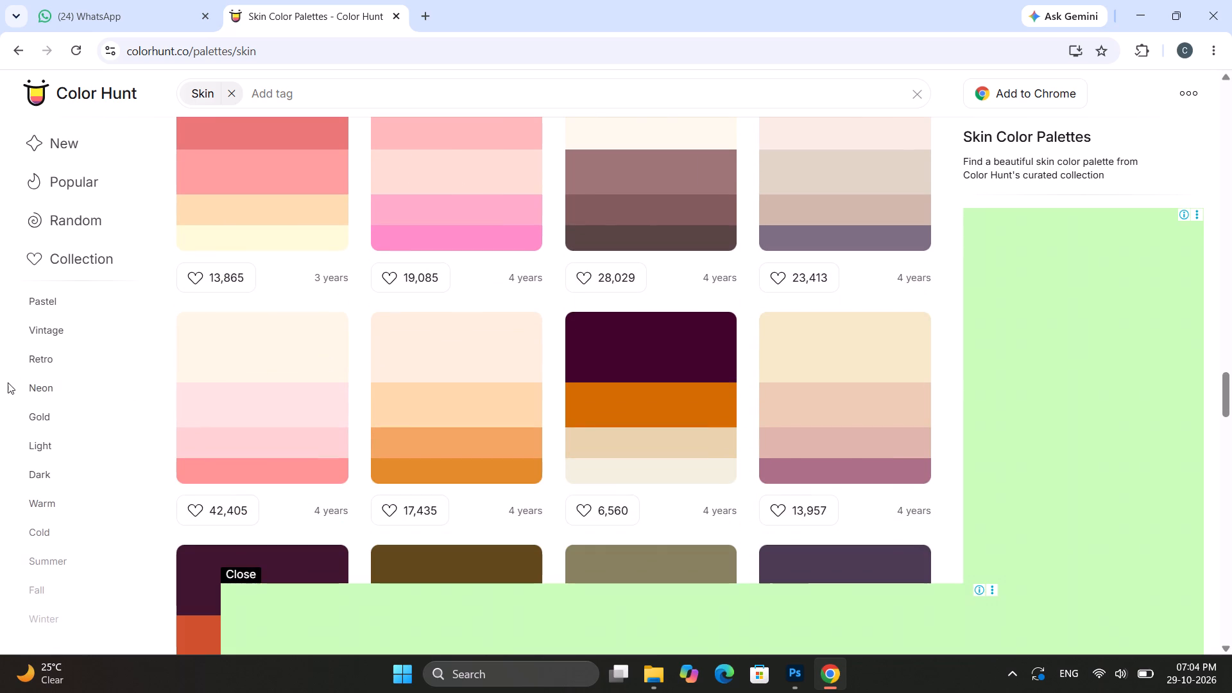
click(58, 447)
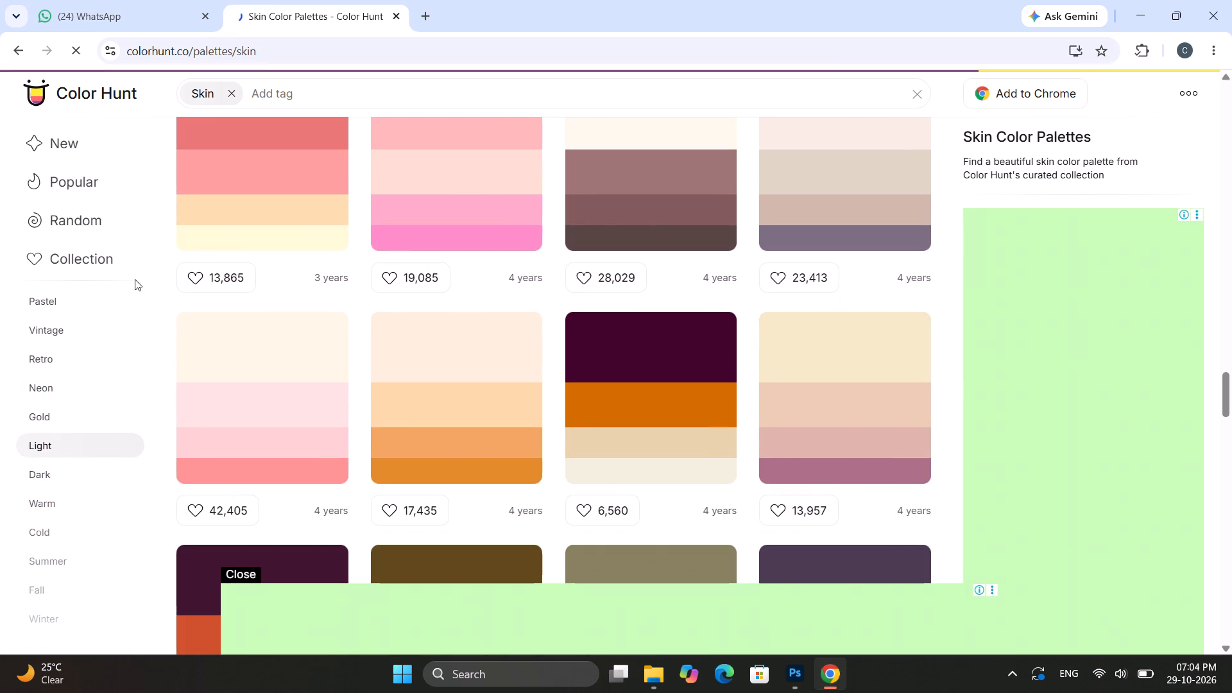
click(107, 253)
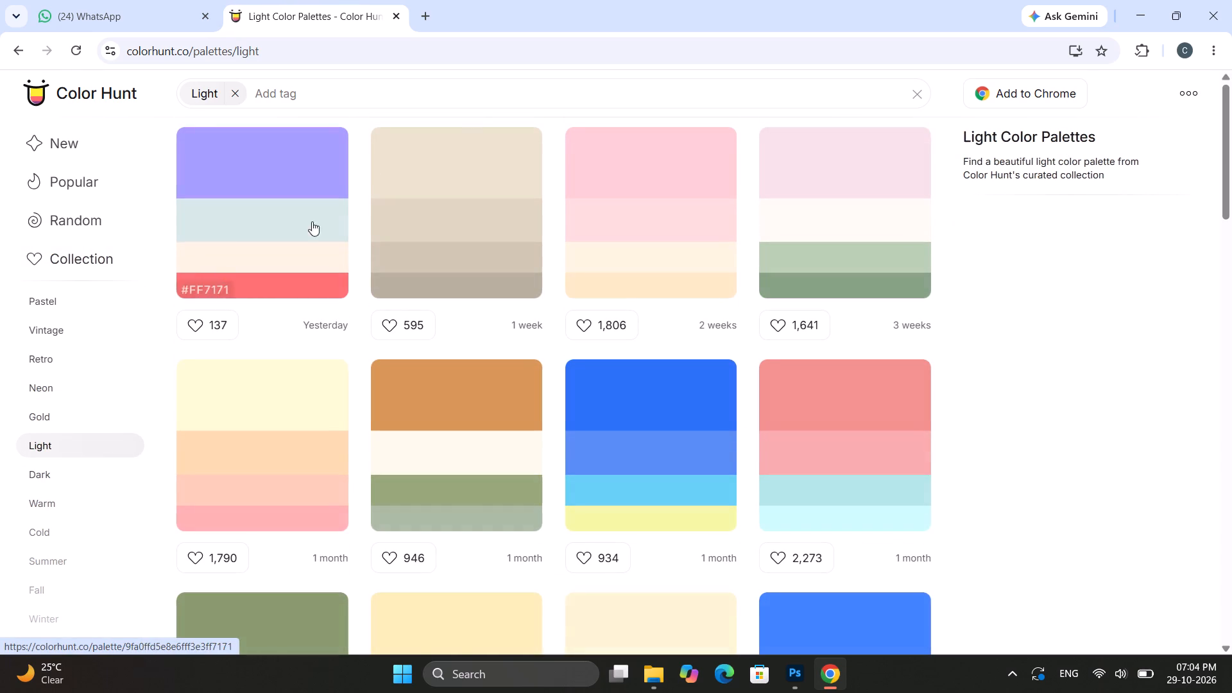
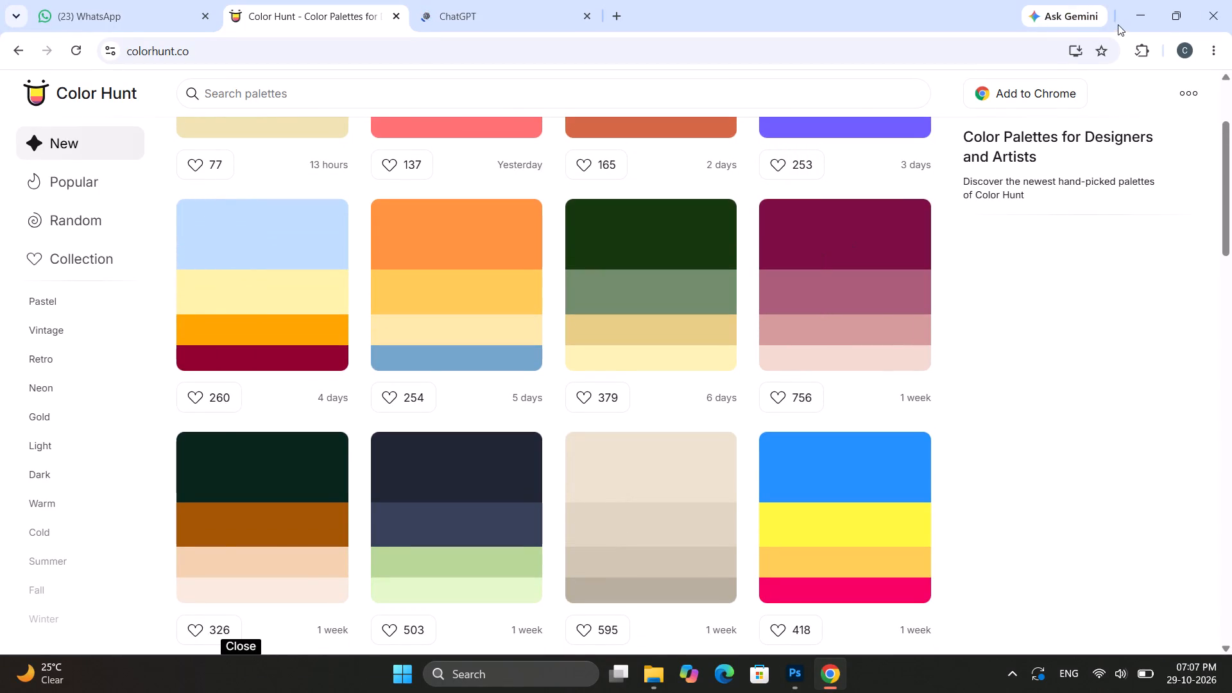
Back in Photoshop, recolour Artboard 5's background fill layer with the copied maroon 7c0e44.
click(1124, 19)
alt+scroll(315, 515, up, 7)
click(315, 526)
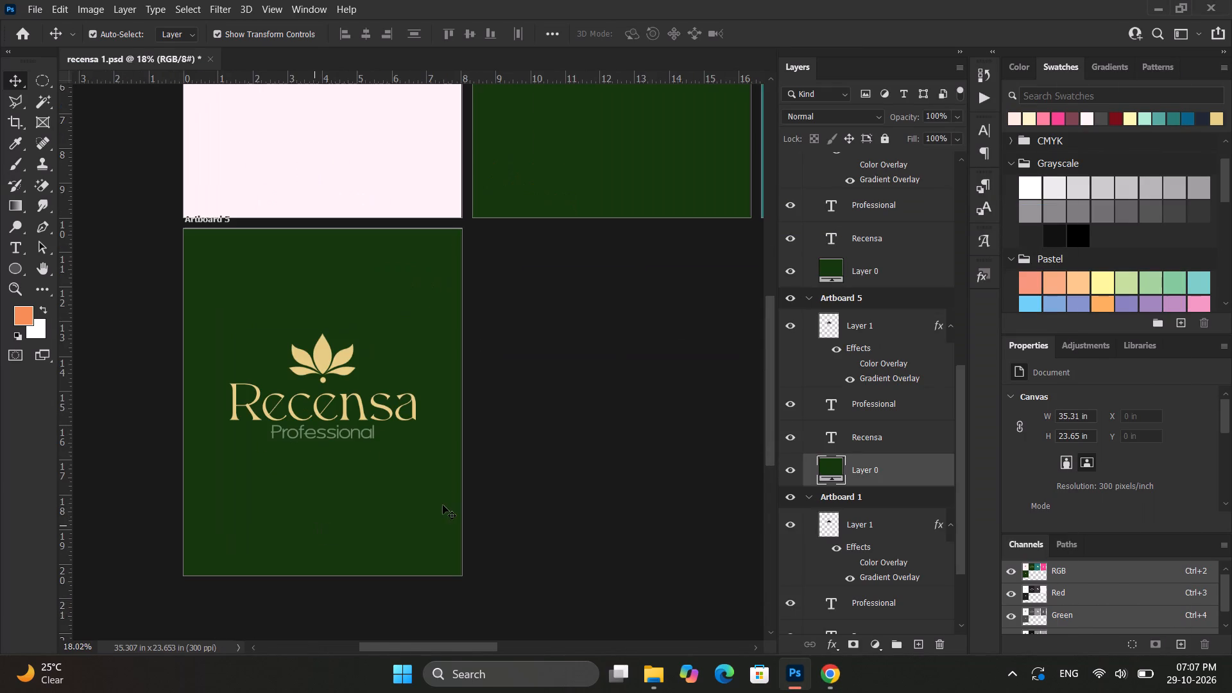
double_click(827, 473)
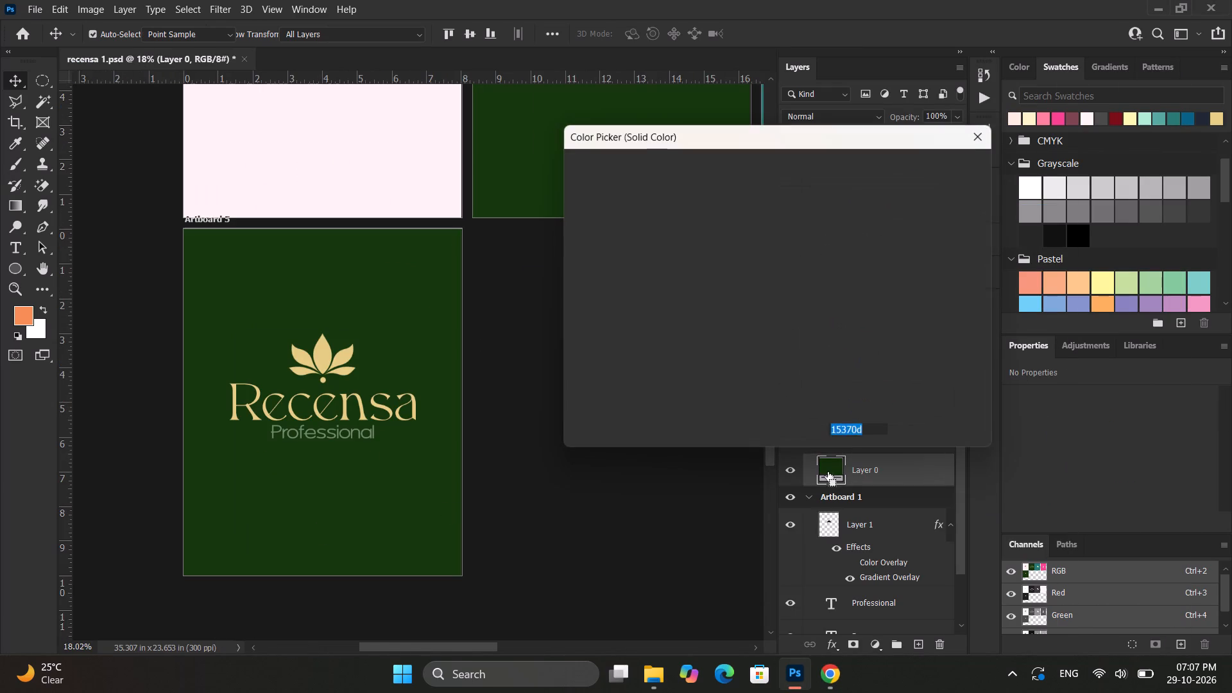
key(ctrl+v)
click(904, 173)
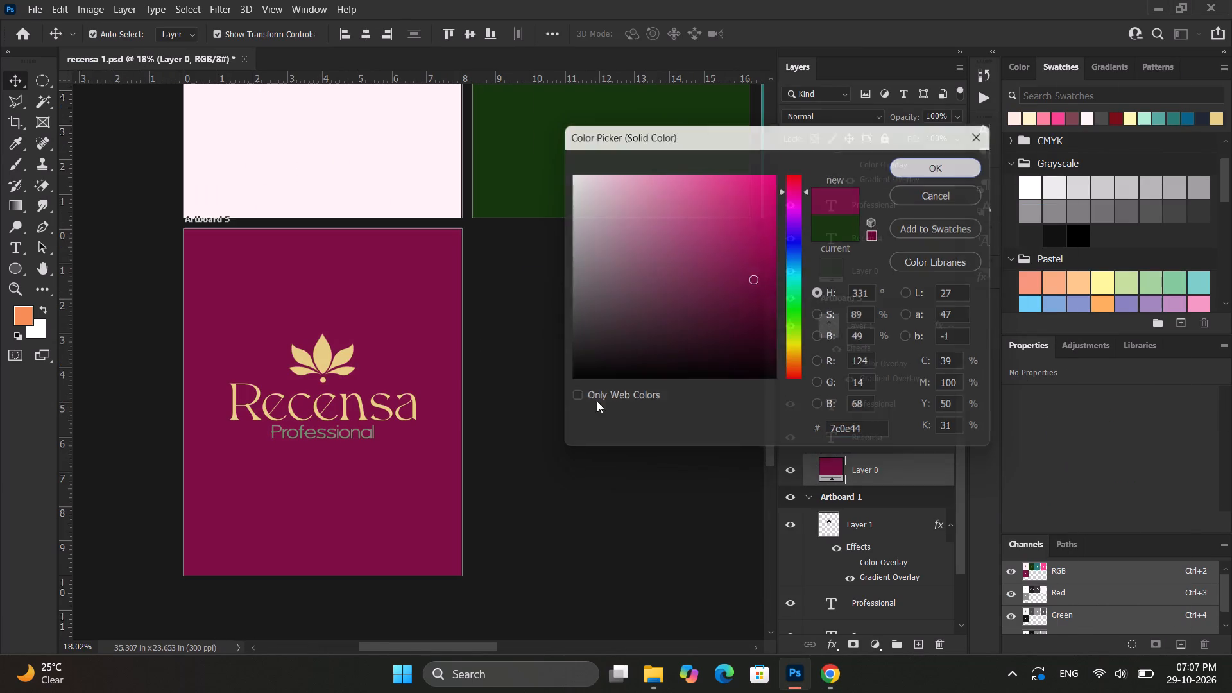
click(572, 426)
Copy the pale yellow from Color Hunt's dark green palette and set Artboard 5's Recensa text colour to FFF2B4 in Photoshop.
alt+scroll(572, 428, down, 19)
ctrl+scroll(571, 438, up, 9)
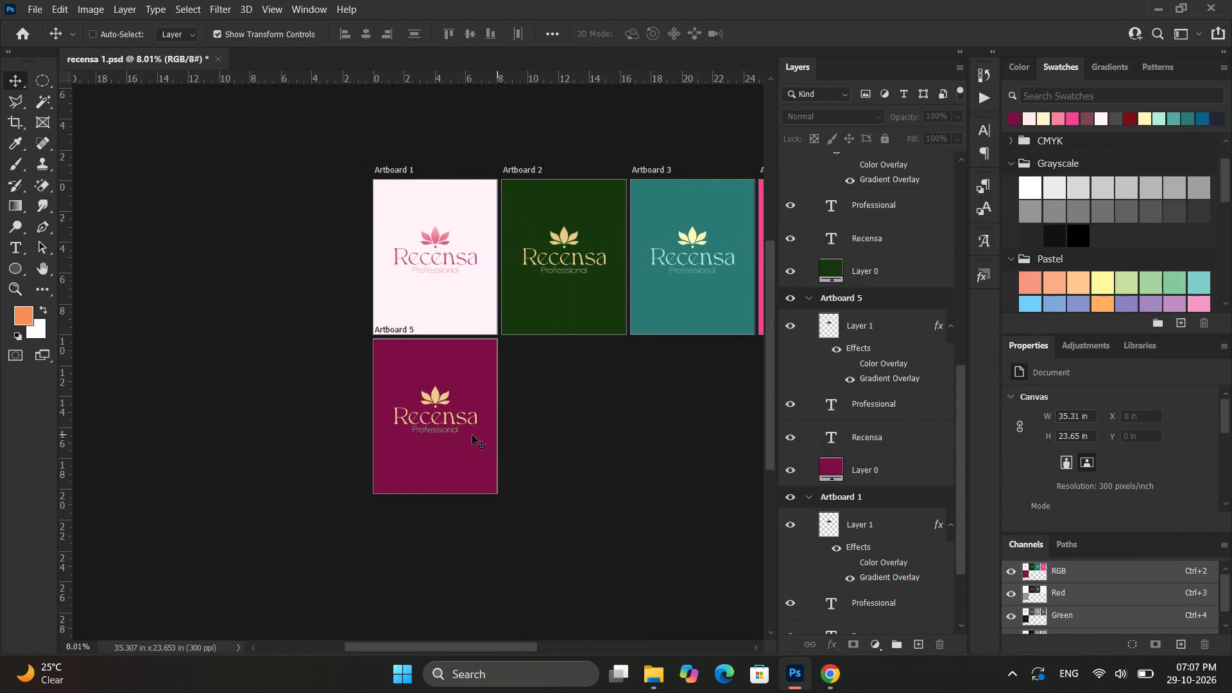
ctrl+scroll(472, 435, up, 10)
click(820, 677)
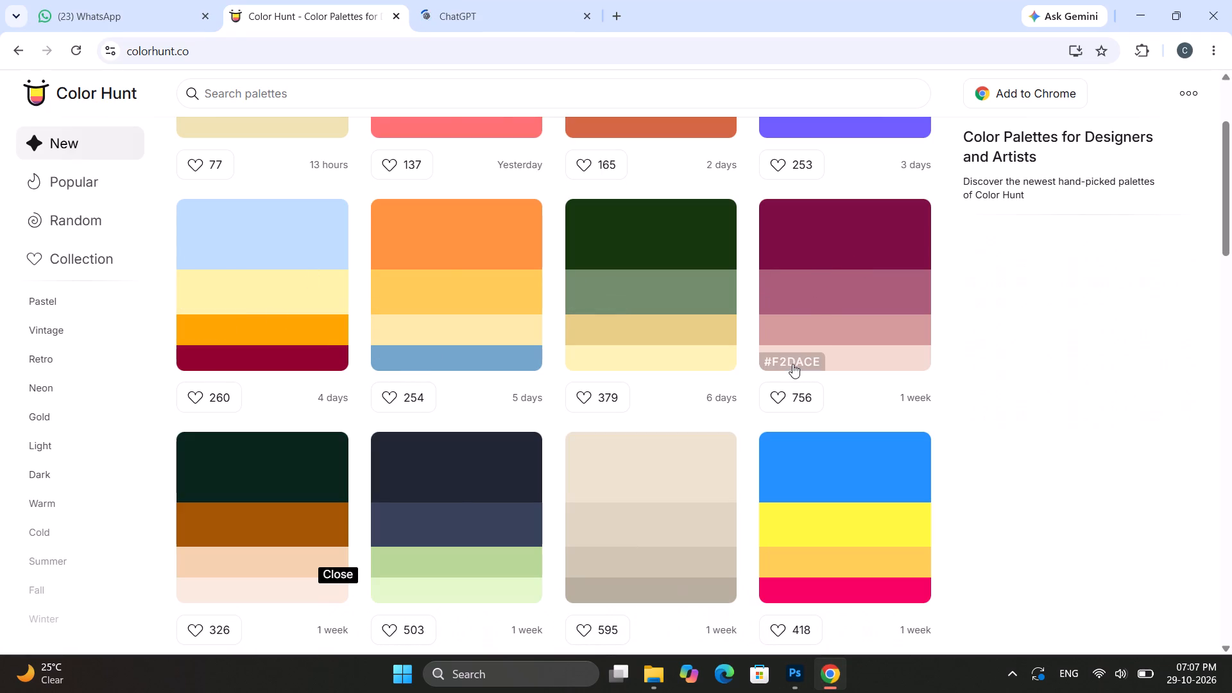
click(597, 359)
click(1123, 1)
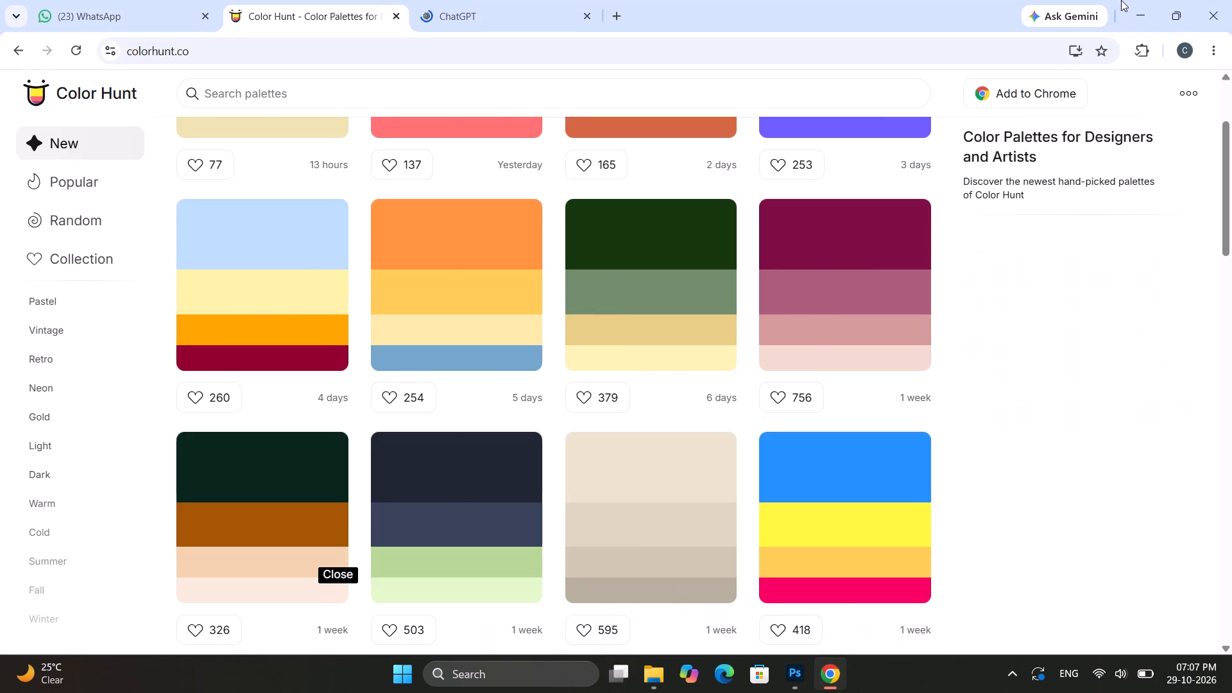
click(1132, 0)
alt+scroll(465, 464, up, 5)
click(497, 432)
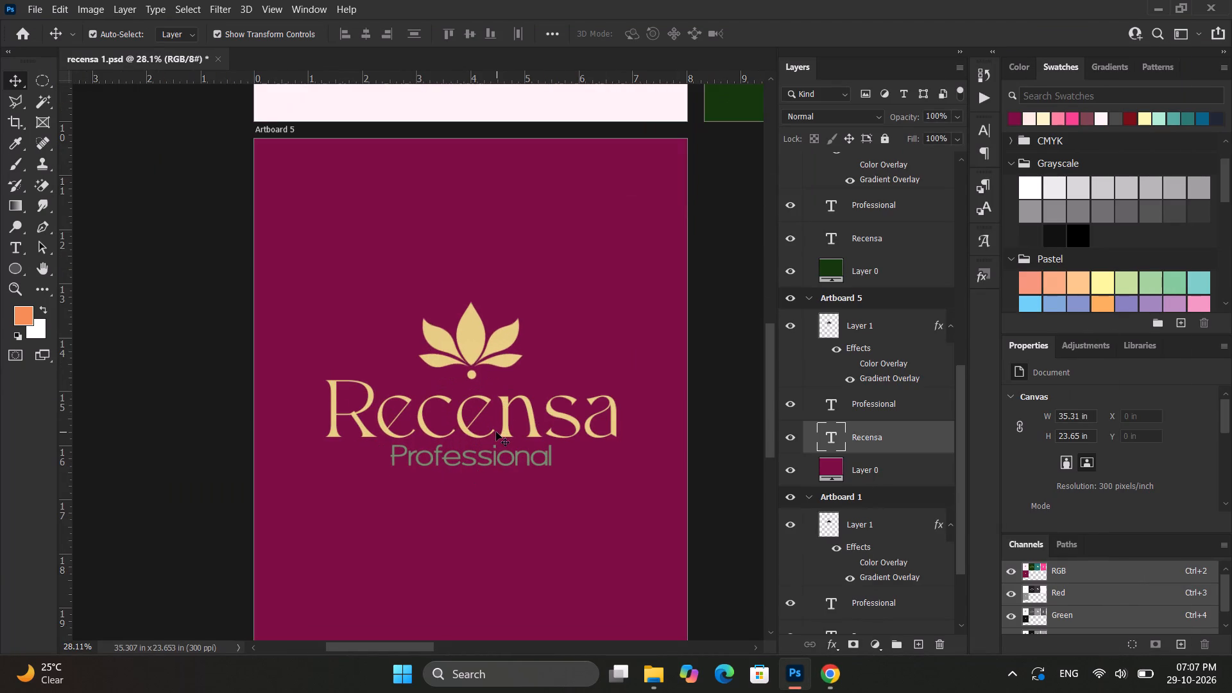
scroll(1120, 491, down, 12)
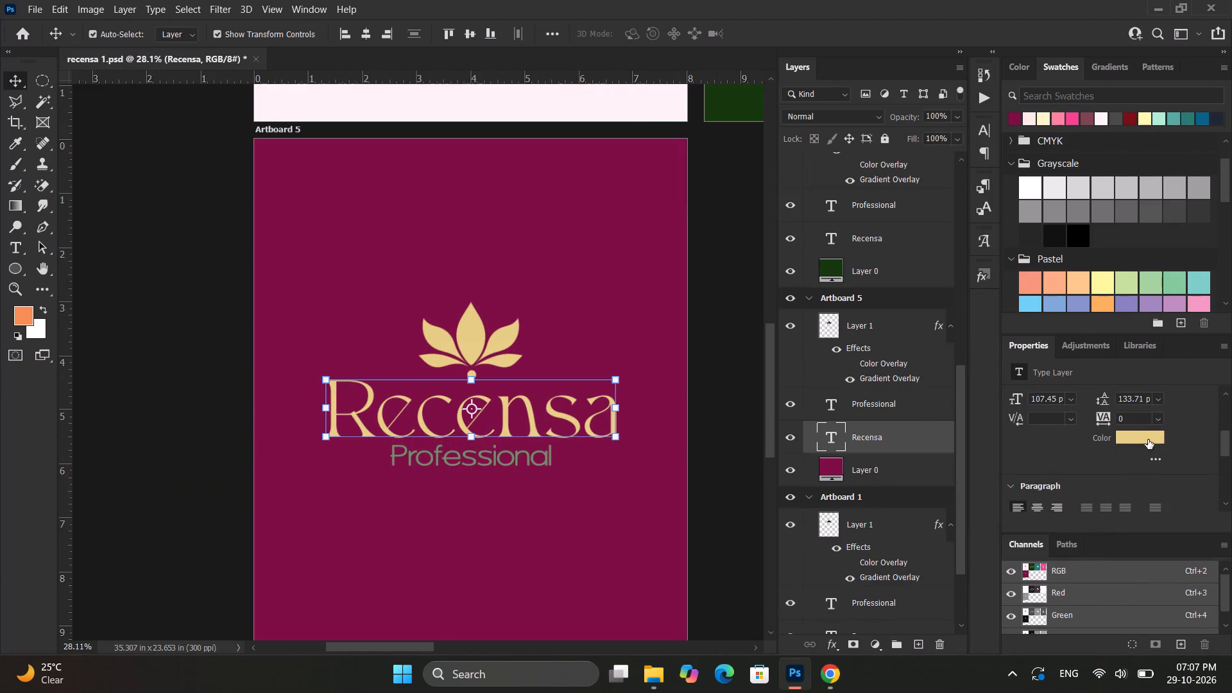
click(1148, 438)
key(ctrl+v)
key(Return)
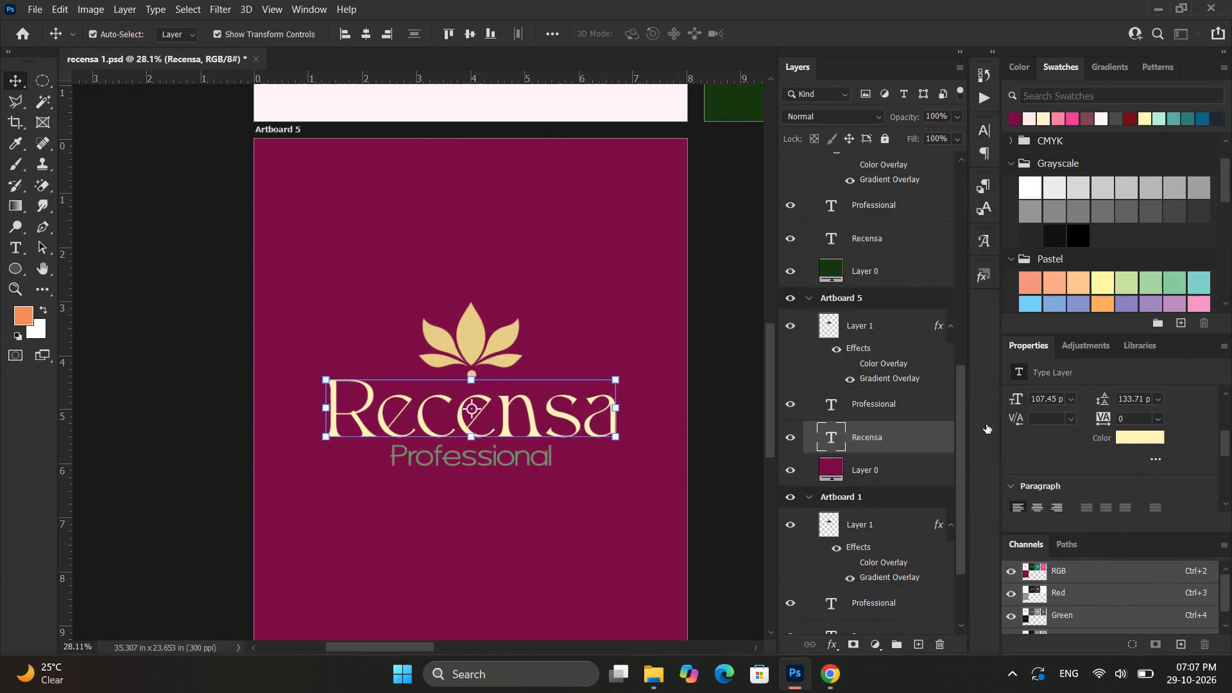
Set the Professional text on Artboard 5 to the same pale yellow, FFF2B4.
click(529, 461)
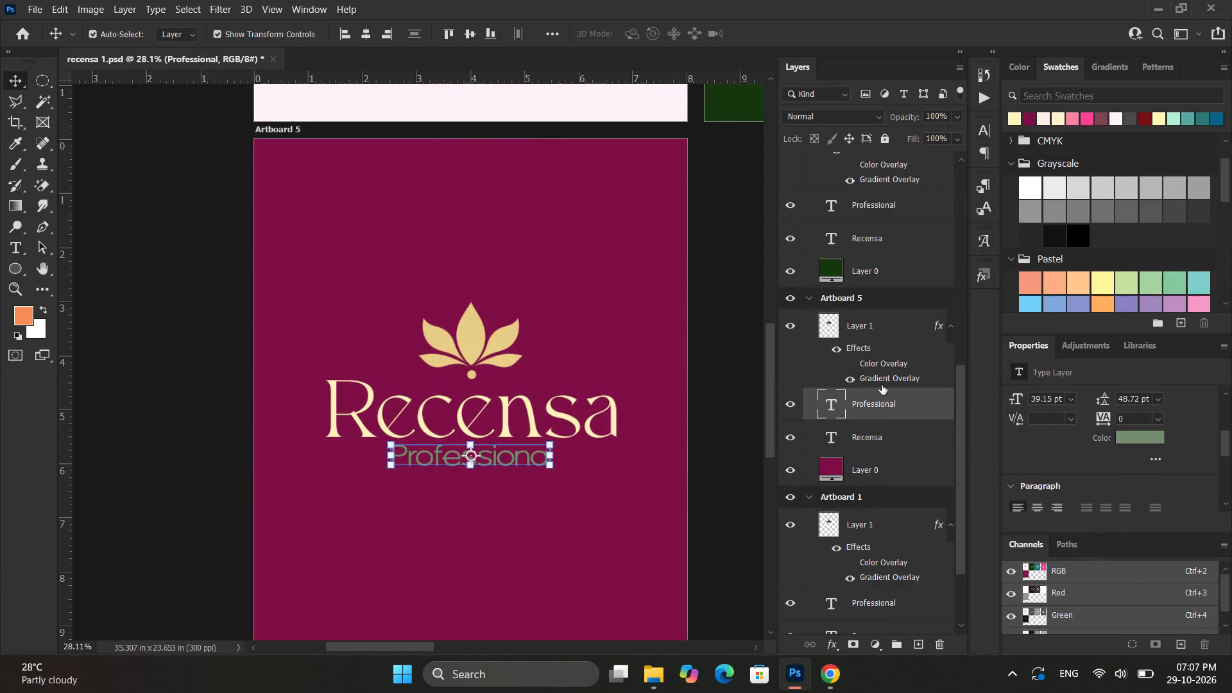
click(1140, 435)
key(ctrl+v)
key(Return)
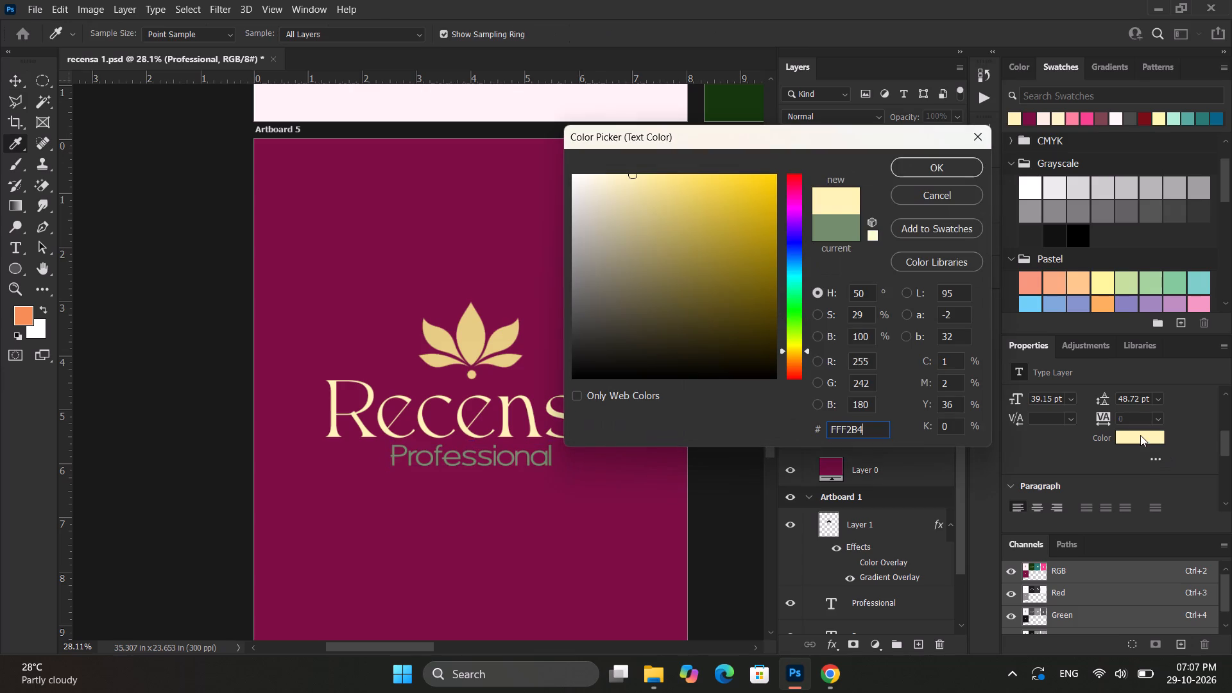
click(739, 411)
Copy the dusty pink from Color Hunt's maroon palette and apply D49A9A as a Color Overlay on Artboard 5's lotus icon in Photoshop.
alt+scroll(740, 412, down, 10)
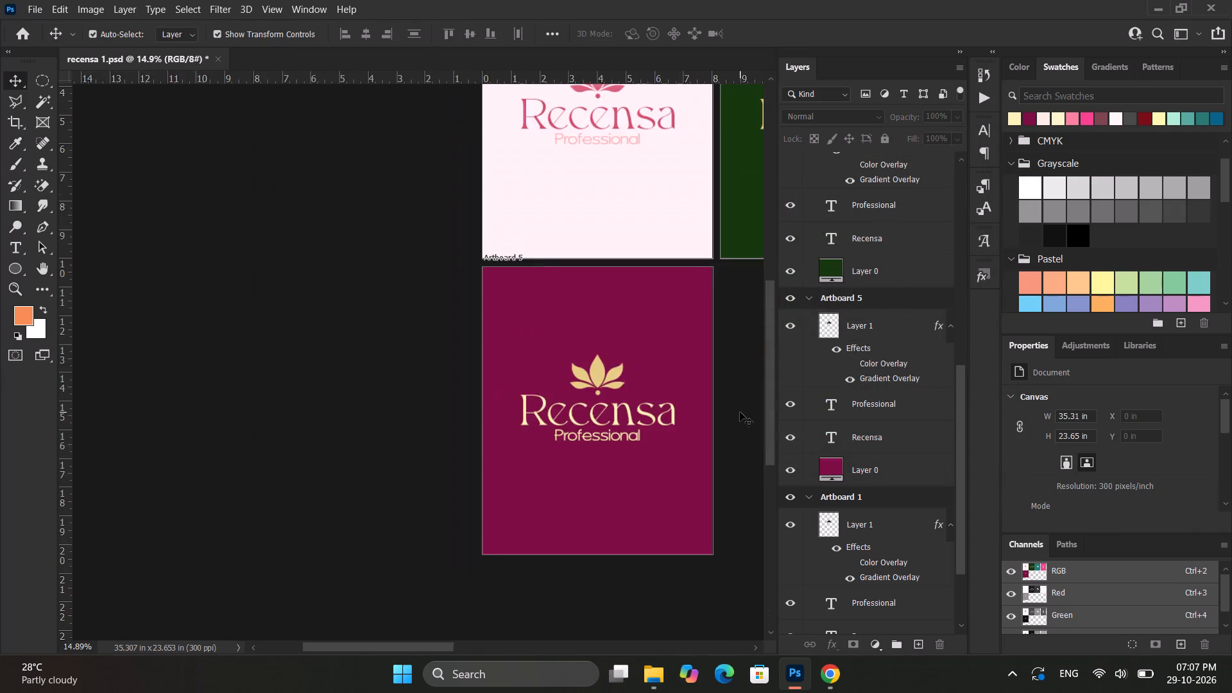
alt+scroll(740, 412, down, 9)
alt+scroll(532, 412, up, 5)
alt+scroll(455, 391, up, 1)
click(431, 345)
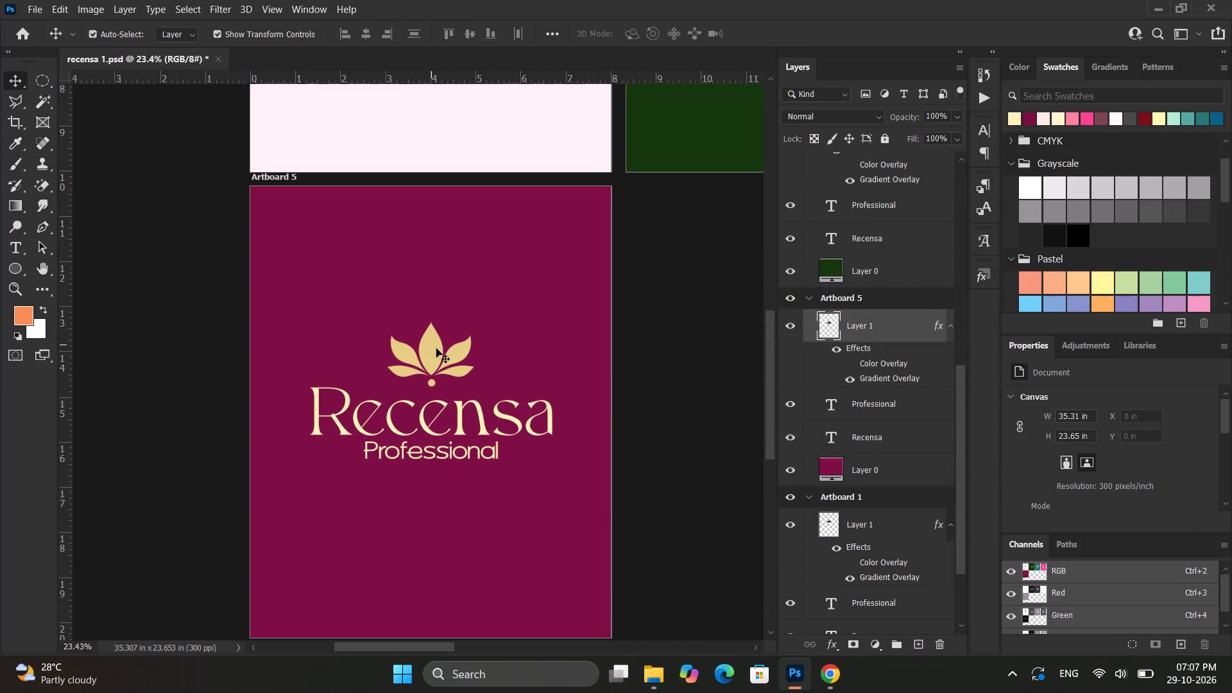
click(832, 678)
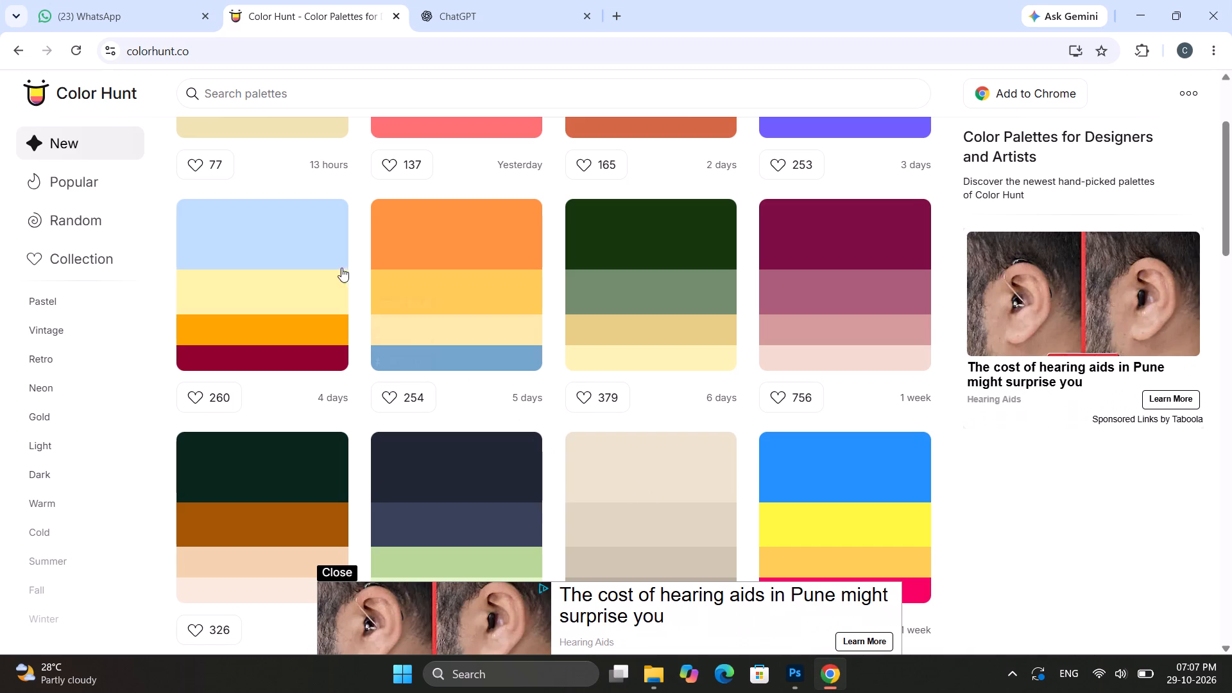
click(784, 332)
click(1145, 4)
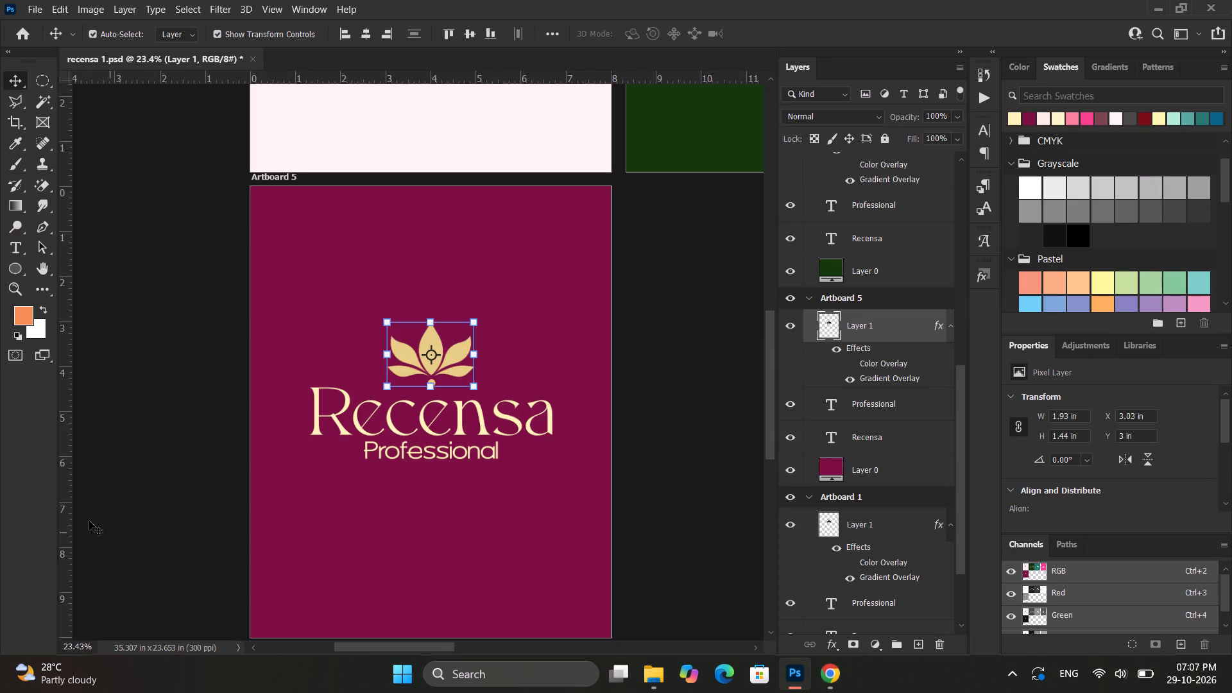
double_click(886, 361)
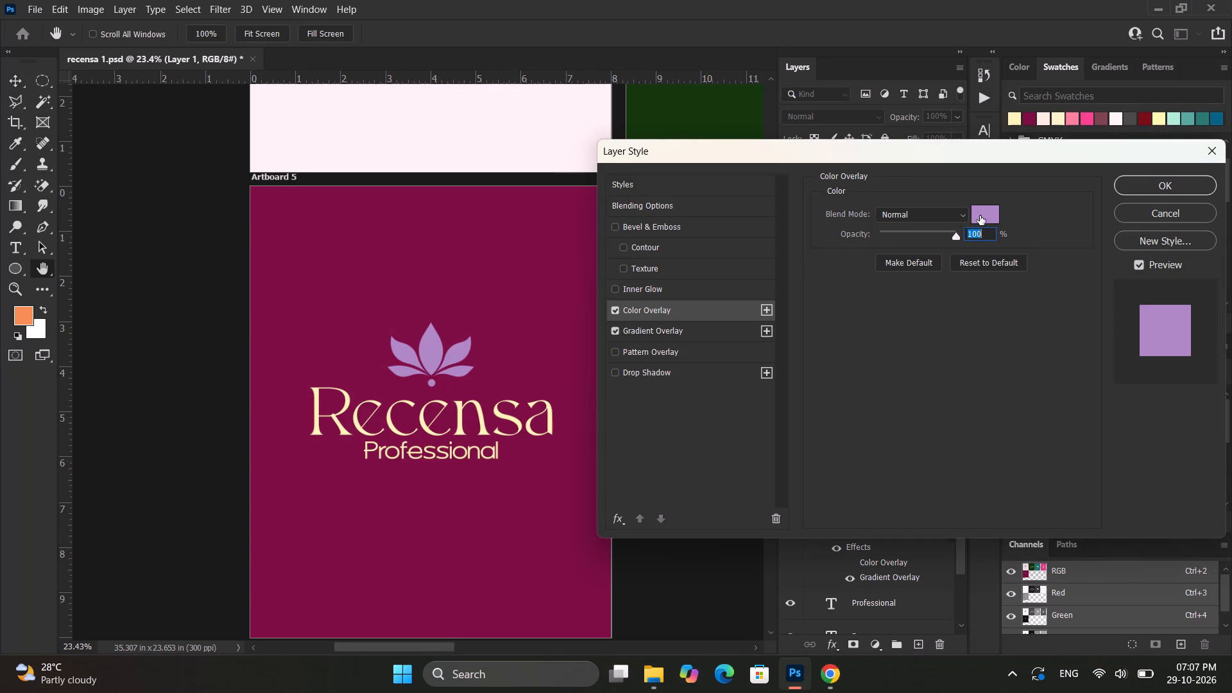
click(980, 214)
key(ctrl+v)
key(Return)
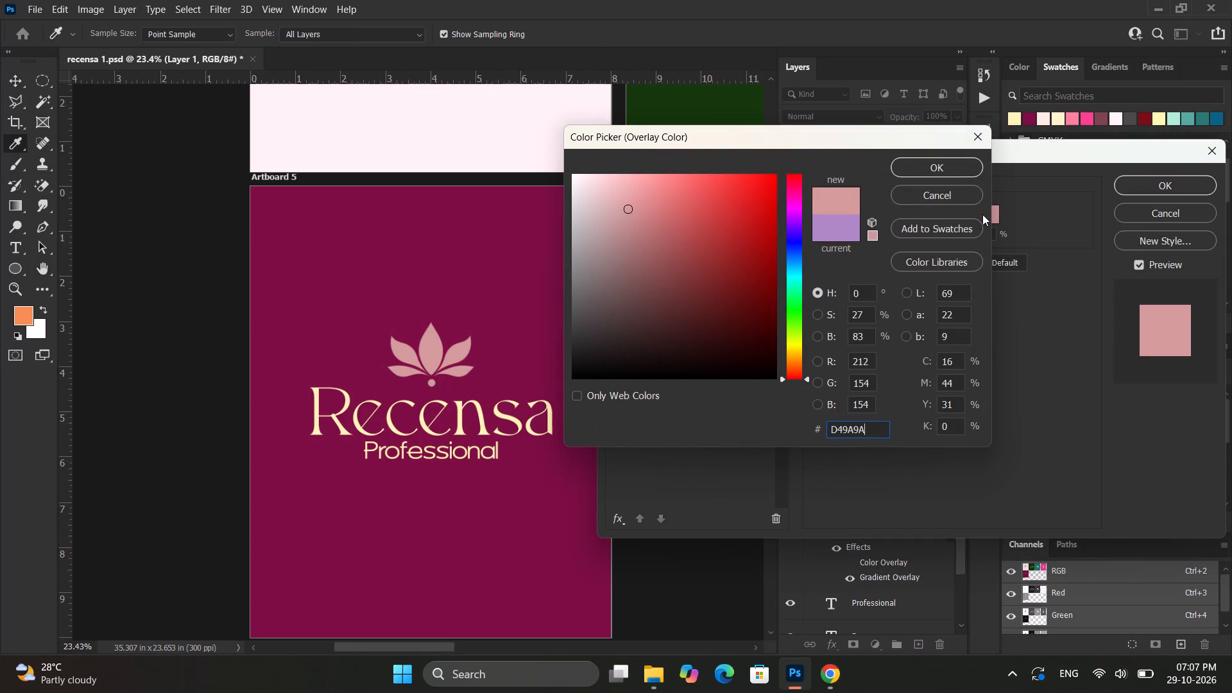
click(1167, 183)
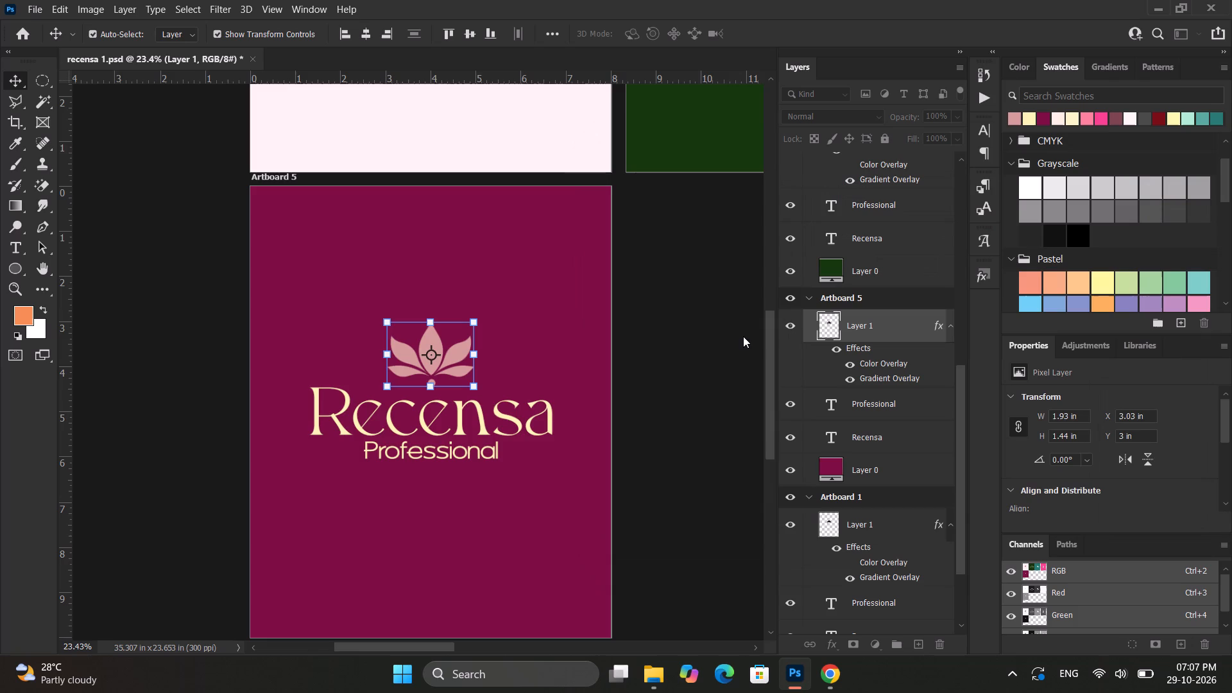
click(728, 341)
Examine the recoloured Artboard 5 logo up close and alongside the other artboards.
alt+scroll(728, 341, down, 20)
alt+scroll(728, 341, down, 13)
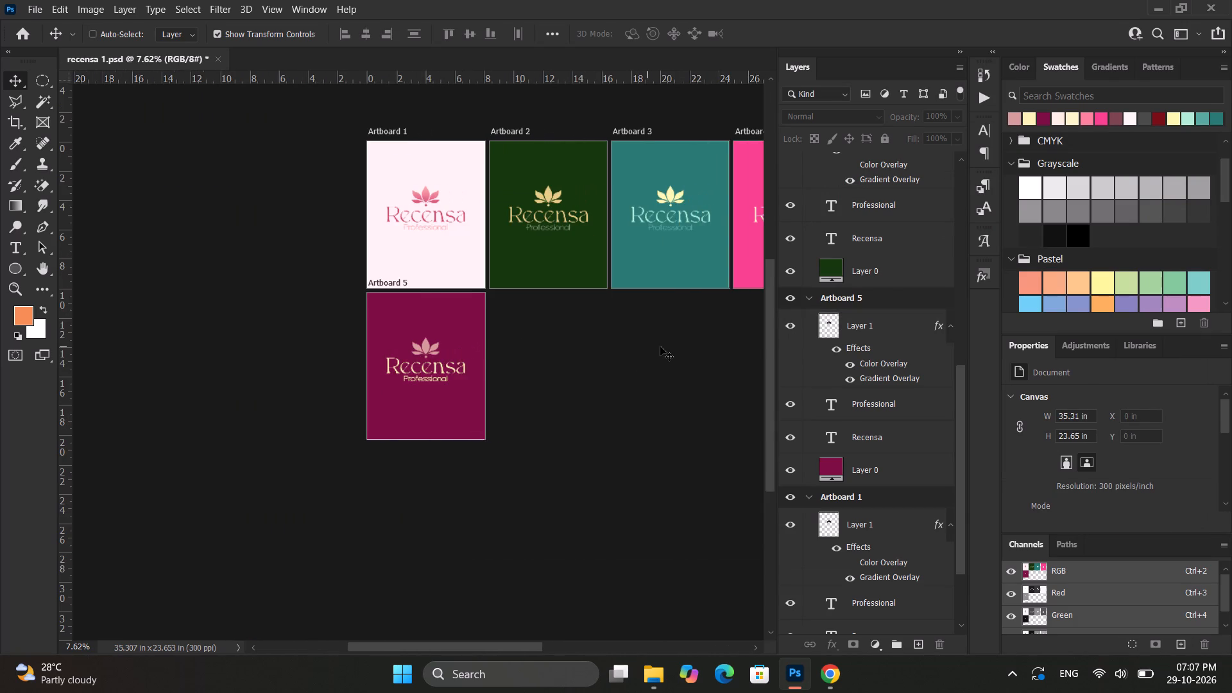
ctrl+scroll(416, 354, up, 5)
alt+scroll(495, 354, up, 7)
scroll(495, 354, up, 5)
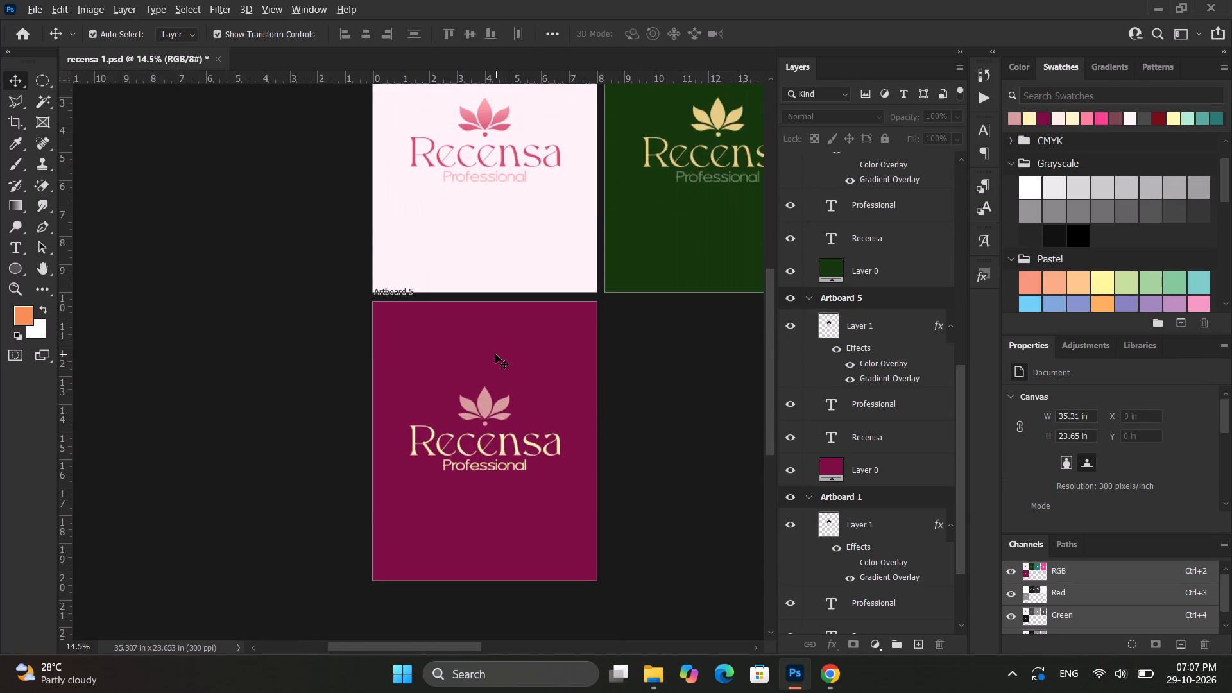
alt+scroll(495, 354, up, 9)
alt+scroll(495, 354, down, 18)
alt+scroll(495, 354, up, 6)
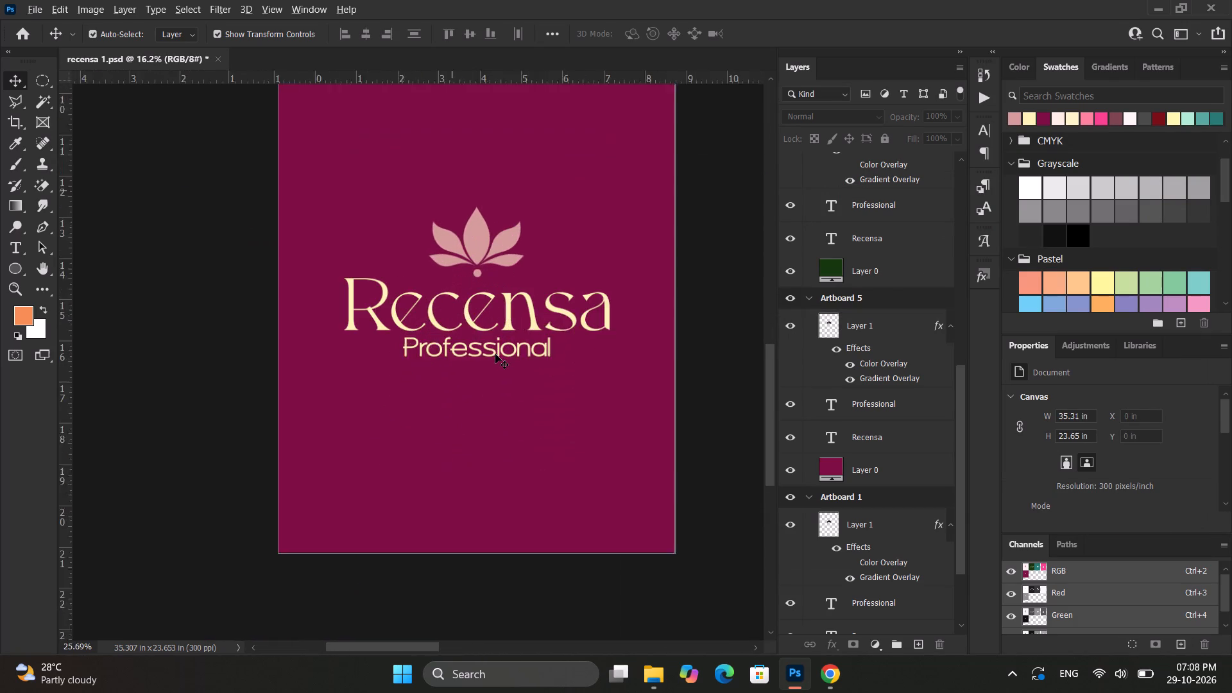
ctrl+scroll(495, 354, up, 5)
ctrl+scroll(495, 354, down, 20)
ctrl+scroll(495, 354, down, 5)
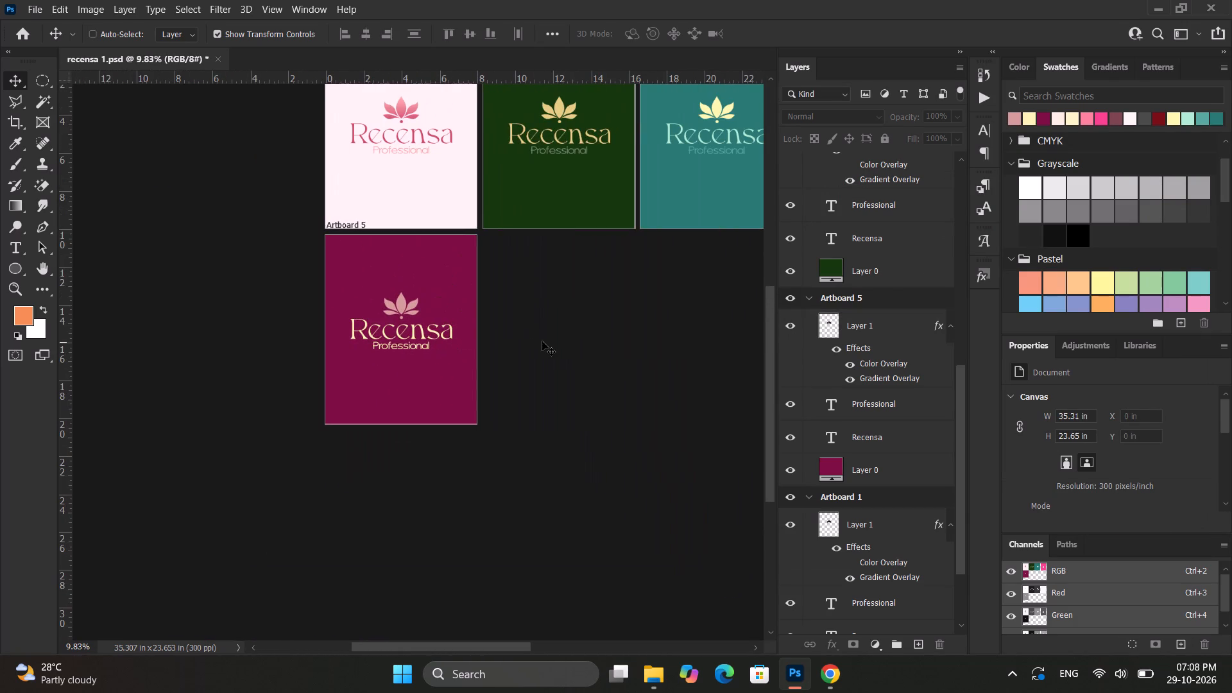
click(542, 341)
Browse the fonts matching "in" and change the Recensa text on Artboard 5 to DeVinne Txt BT Regular.
scroll(542, 341, up, 3)
alt+scroll(434, 344, up, 10)
click(415, 377)
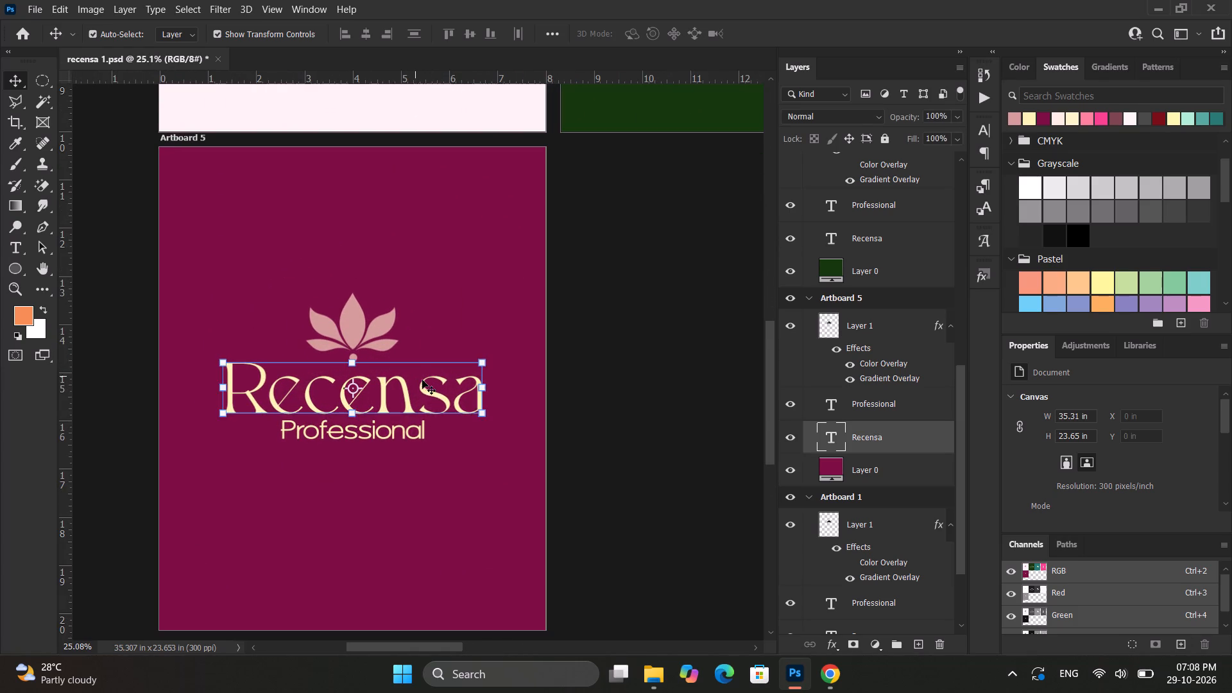
double_click(428, 382)
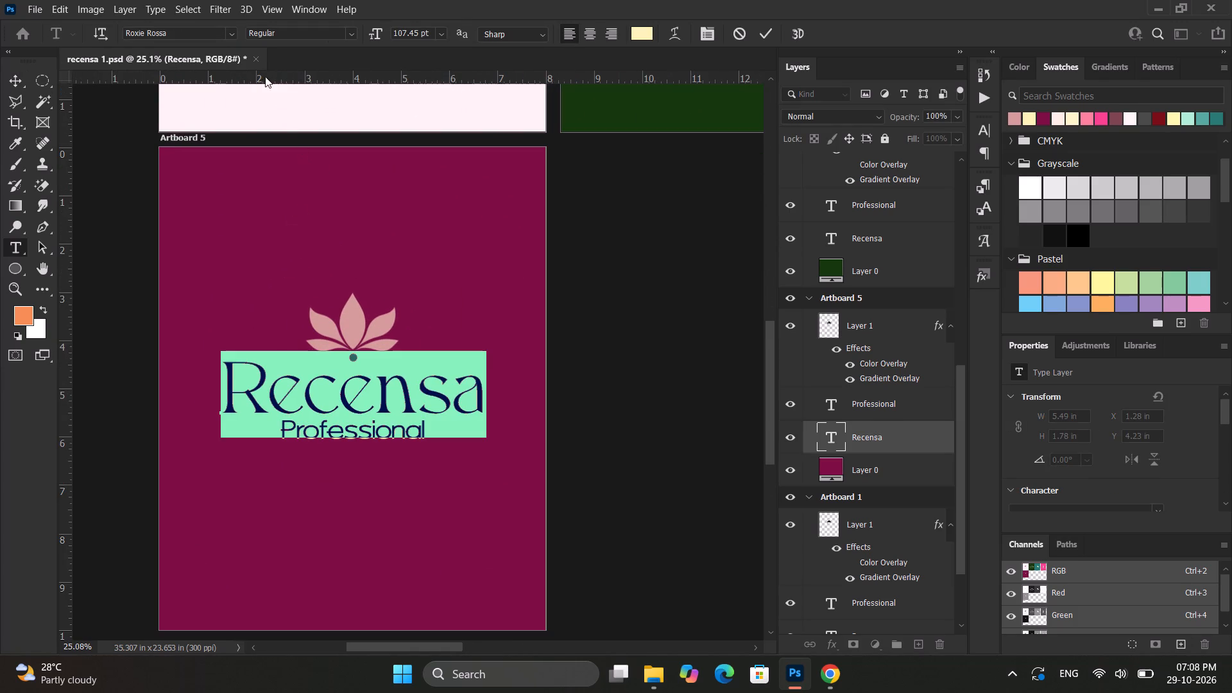
click(237, 26)
click(206, 36)
key(ctrl+a)
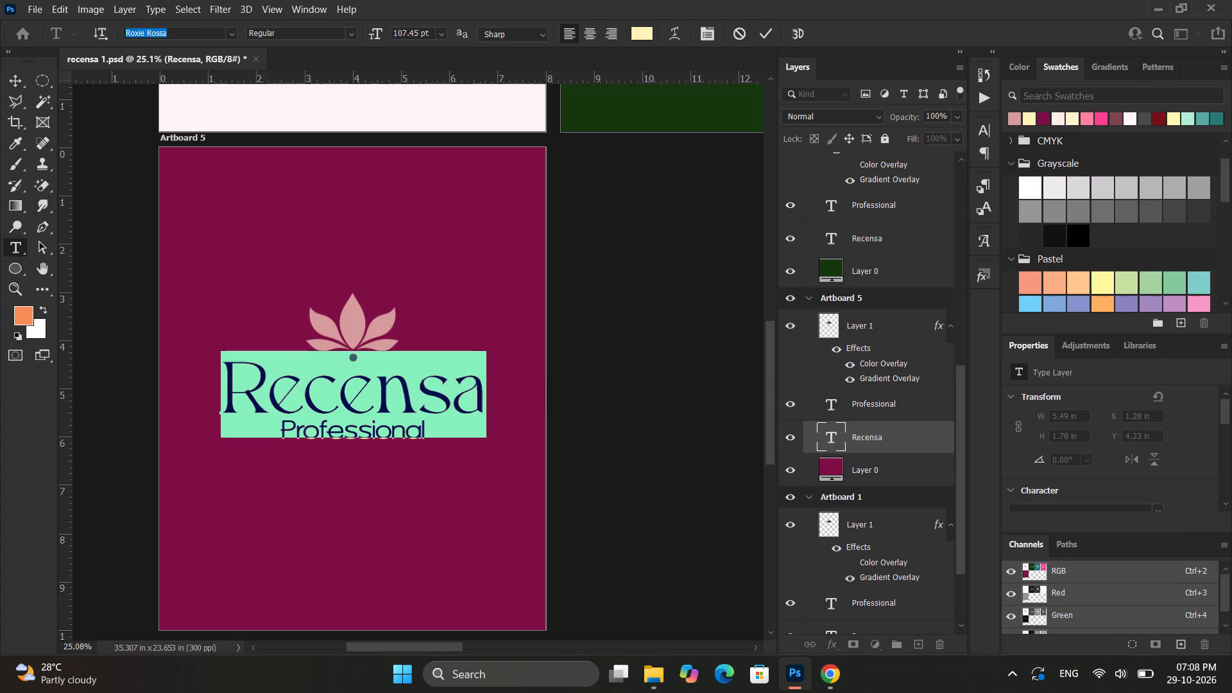
text(in)
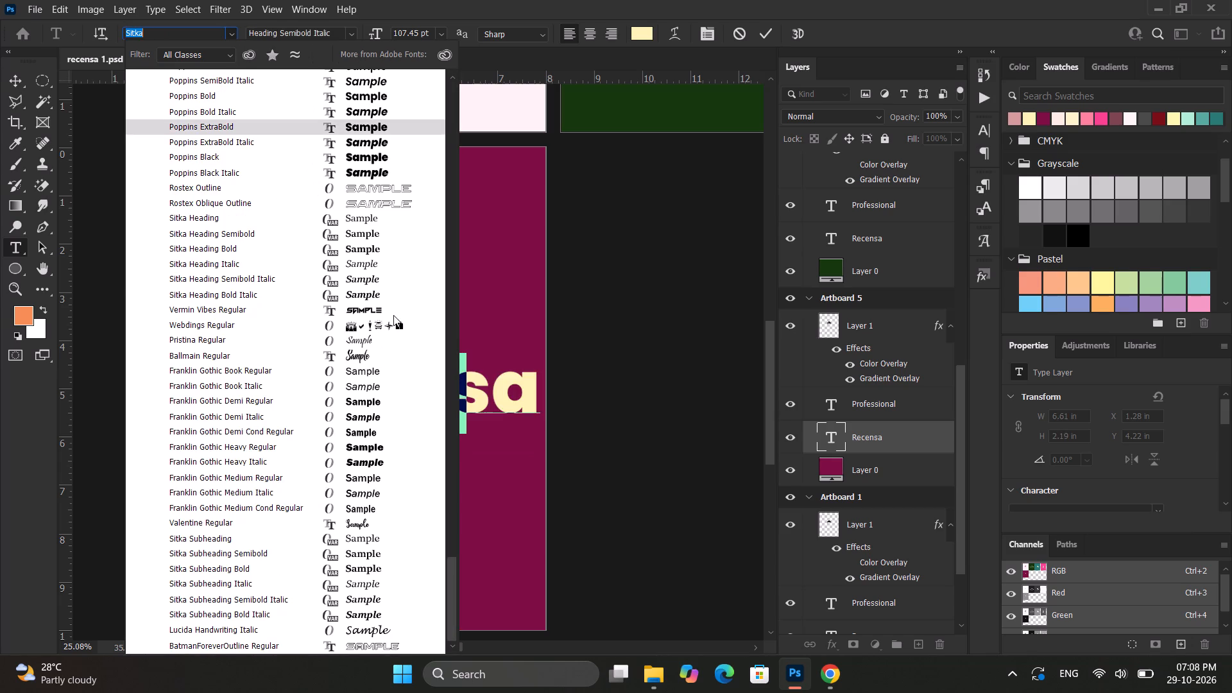
scroll(397, 420, down, 6)
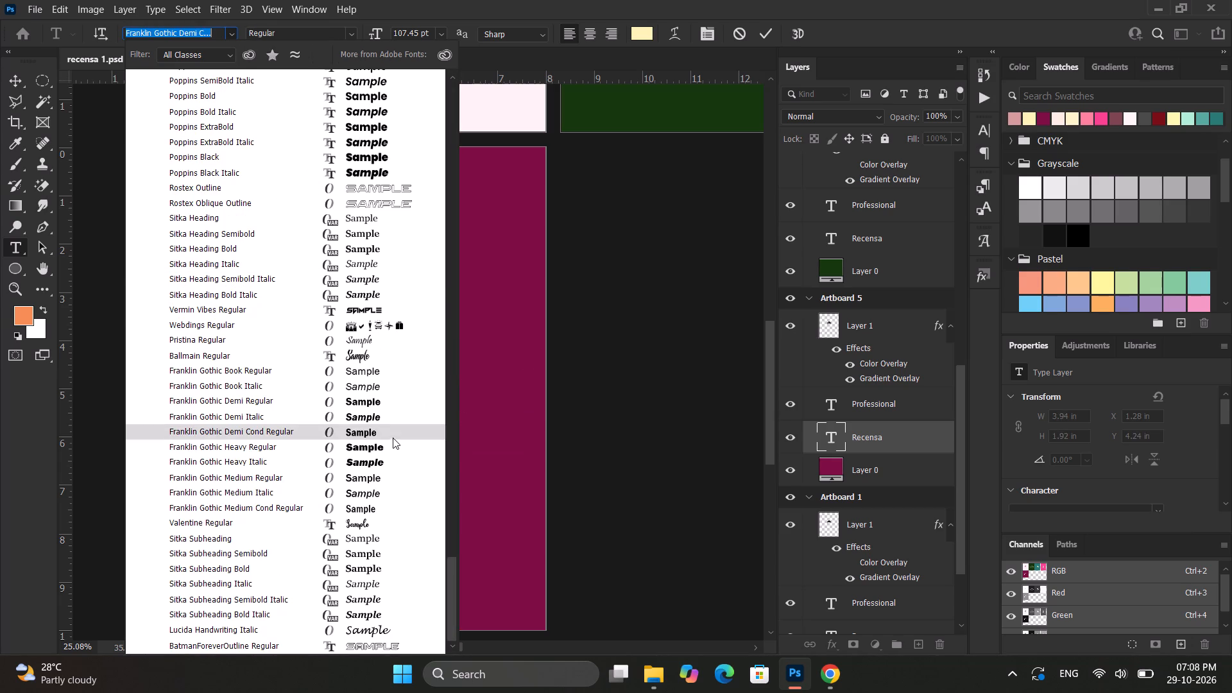
scroll(392, 444, down, 3)
scroll(391, 457, up, 17)
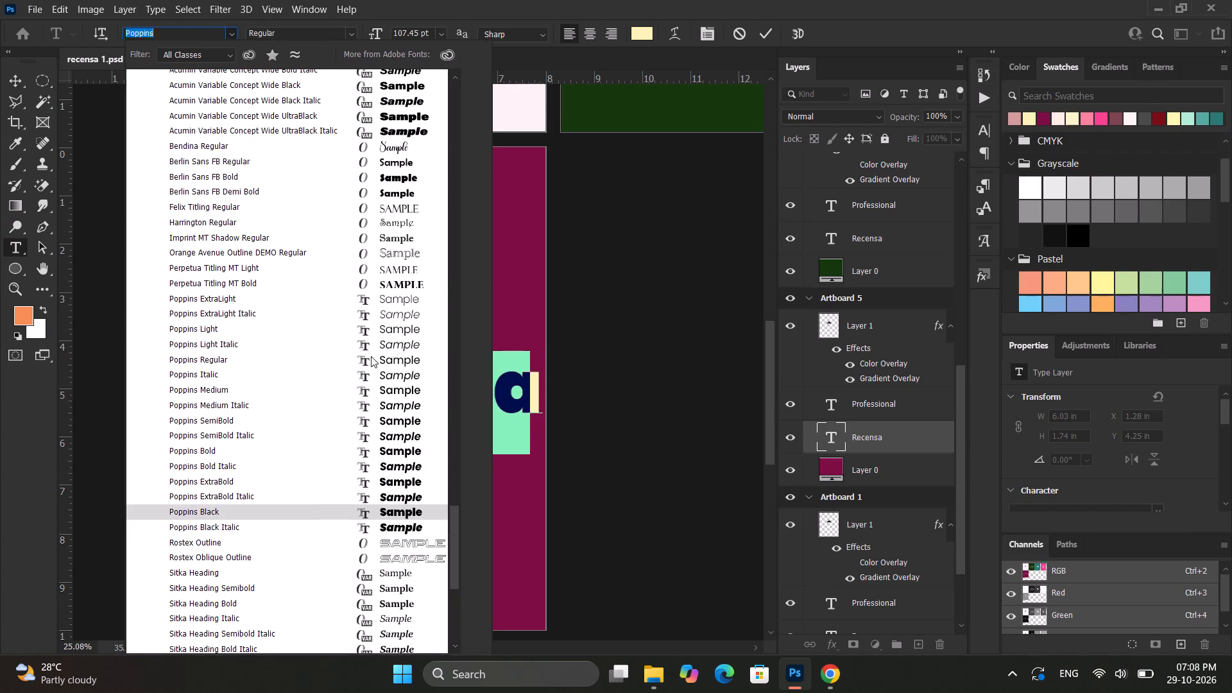
scroll(381, 189, up, 3)
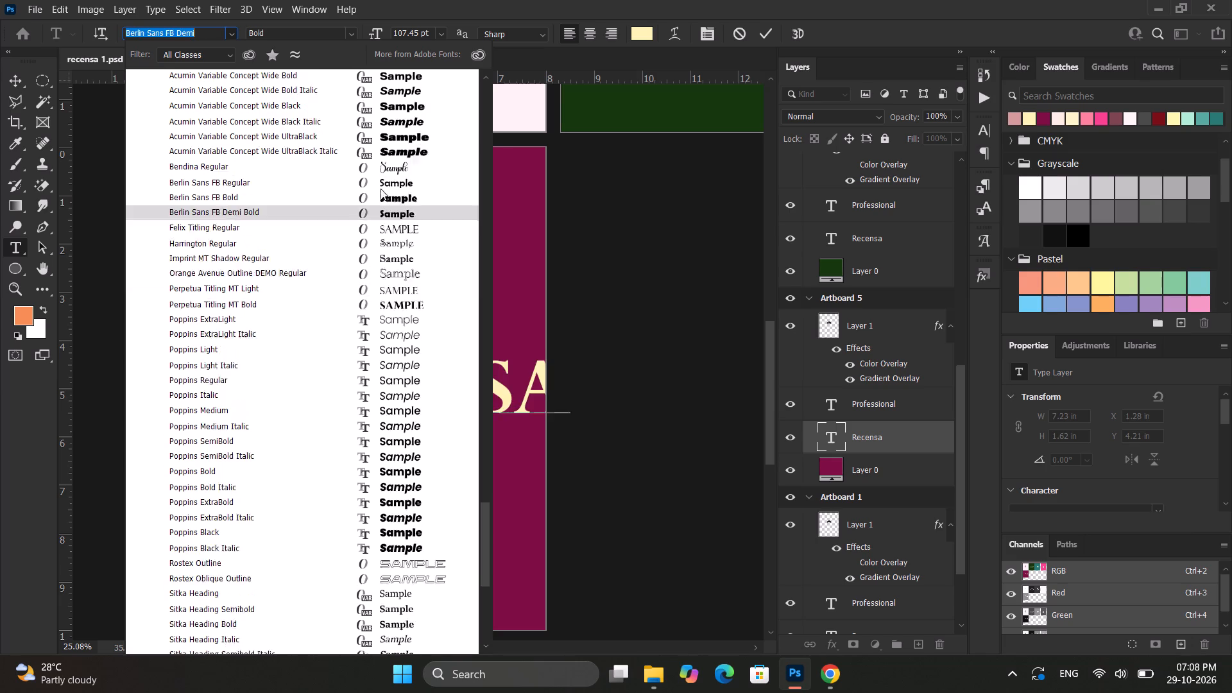
scroll(381, 189, up, 5)
scroll(381, 189, up, 20)
scroll(381, 189, up, 12)
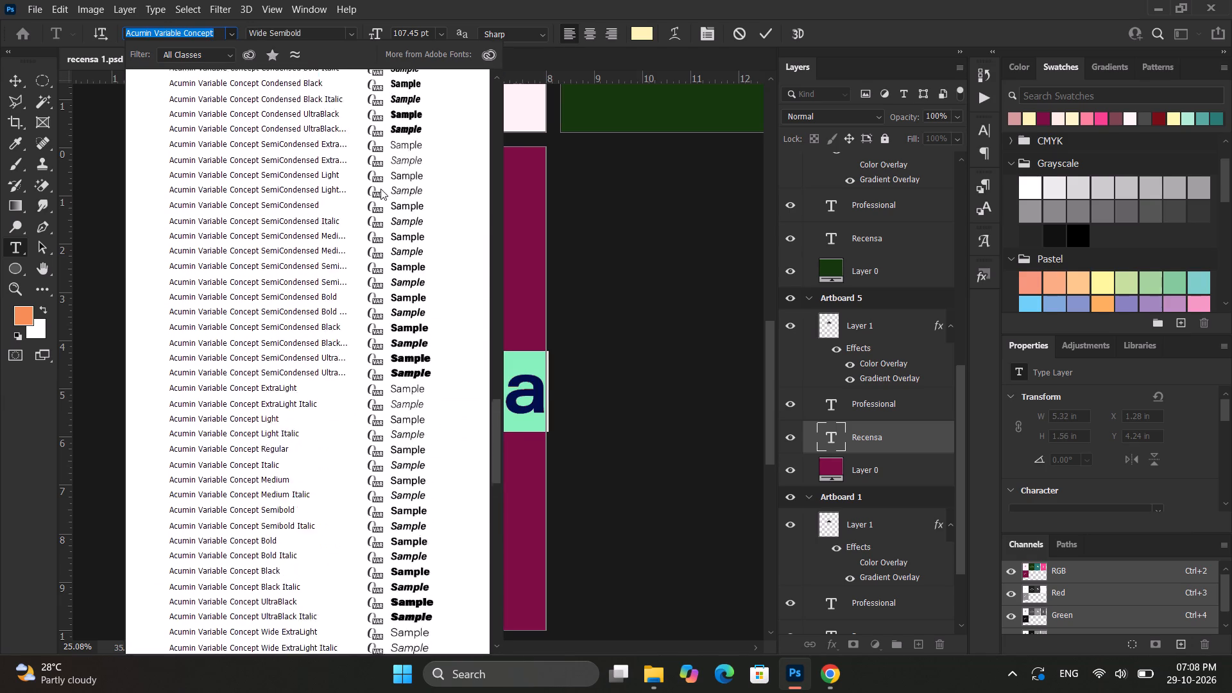
scroll(381, 189, up, 20)
scroll(381, 189, up, 9)
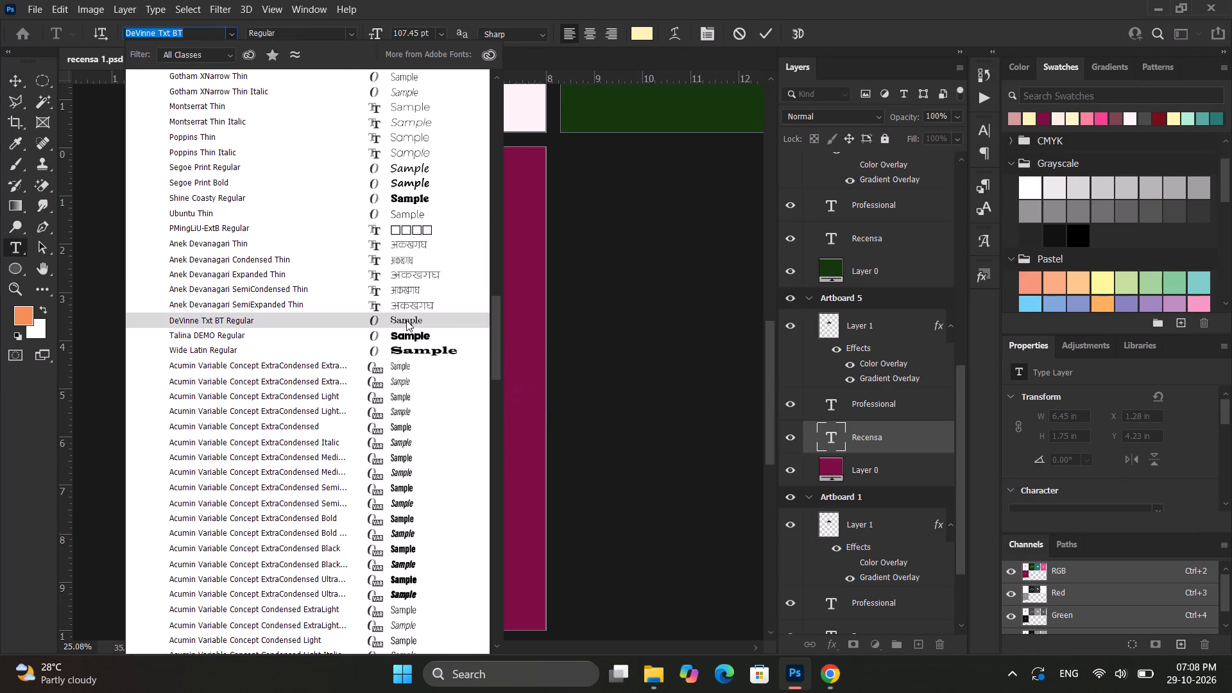
click(406, 320)
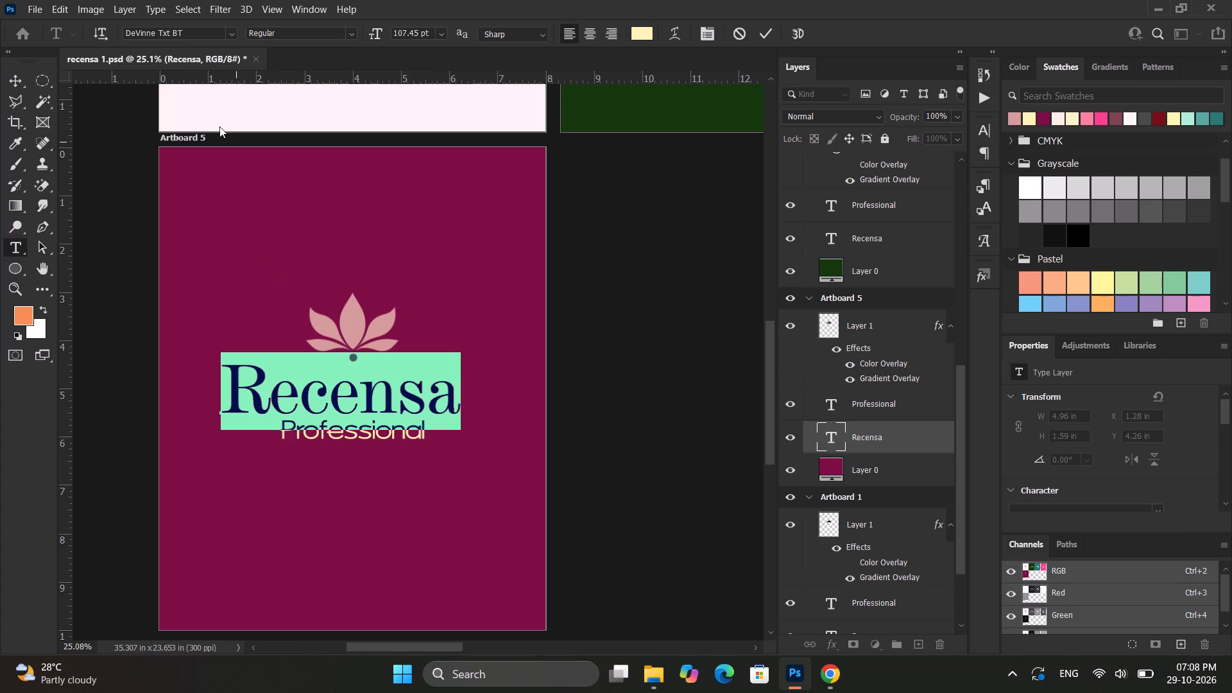
scroll(1024, 492, down, 6)
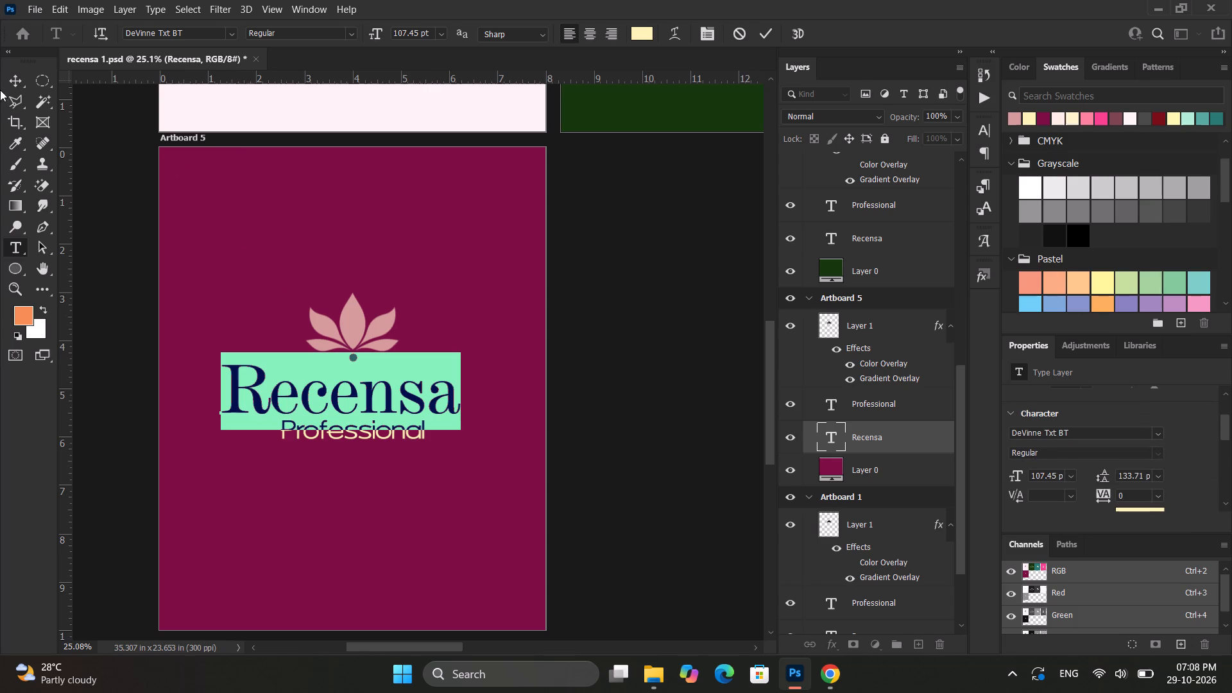
click(20, 69)
click(10, 73)
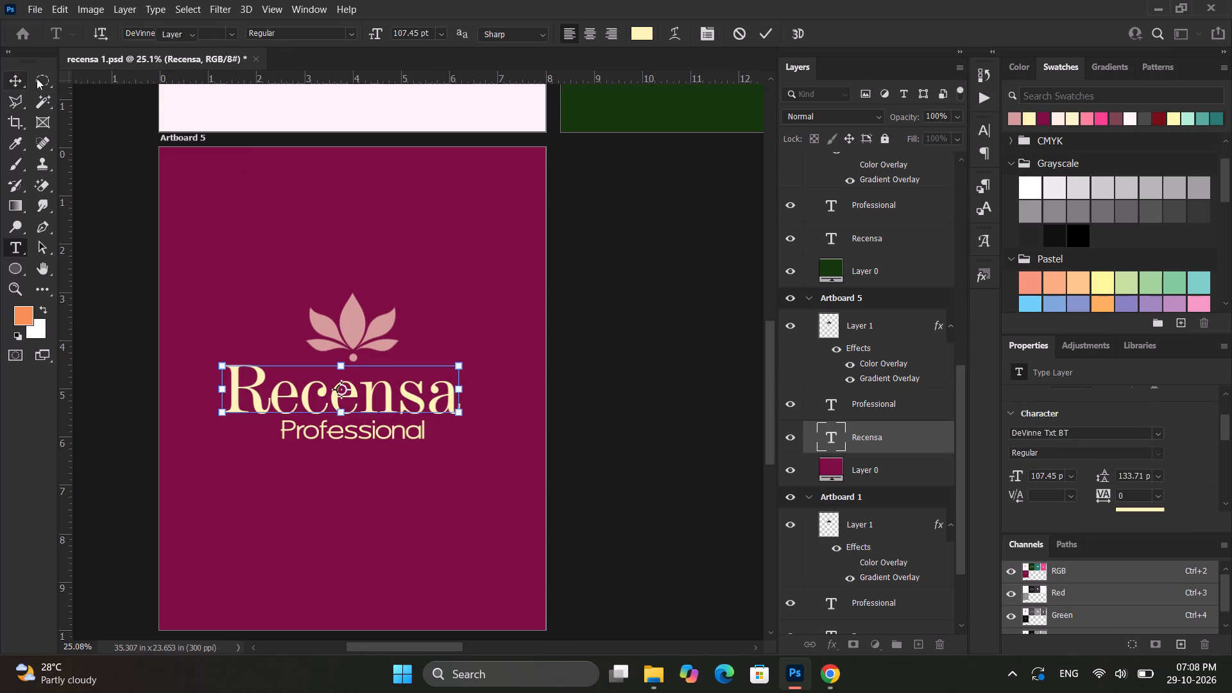
Centre the Recensa text horizontally on Artboard 5.
click(364, 39)
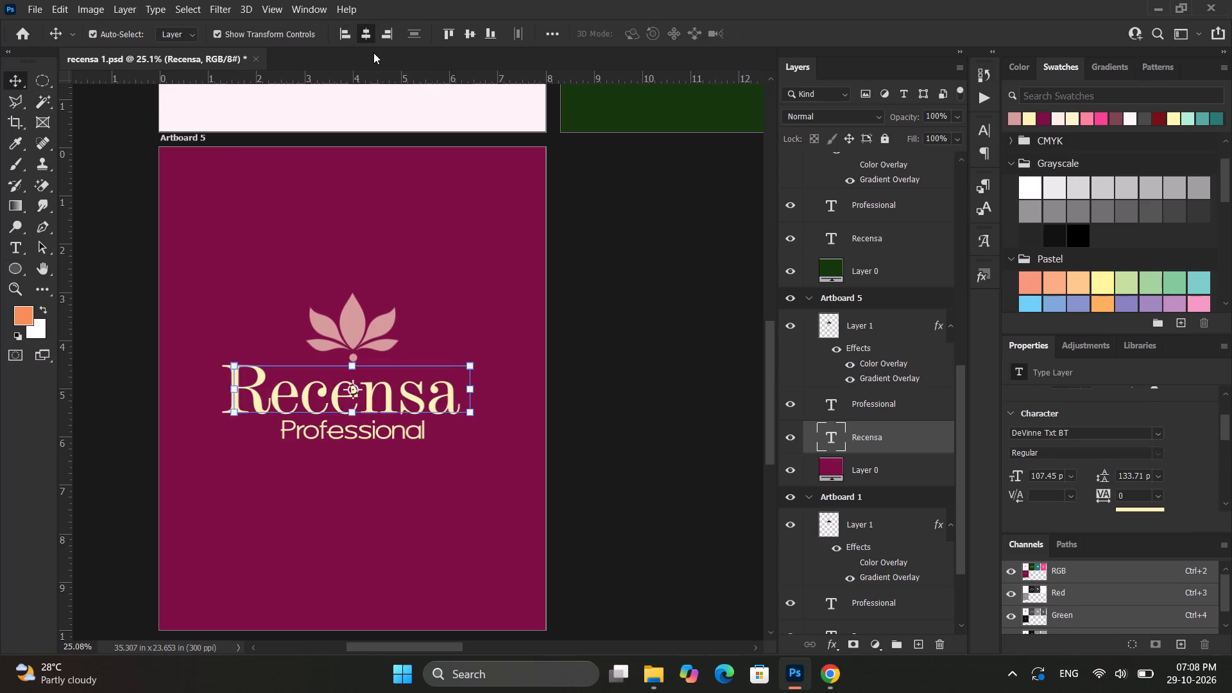
click(627, 421)
Examine Artboard 5's re-fonted logo up close, including the Professional line, and alongside the other artboards.
alt+scroll(296, 389, down, 10)
scroll(284, 409, up, 3)
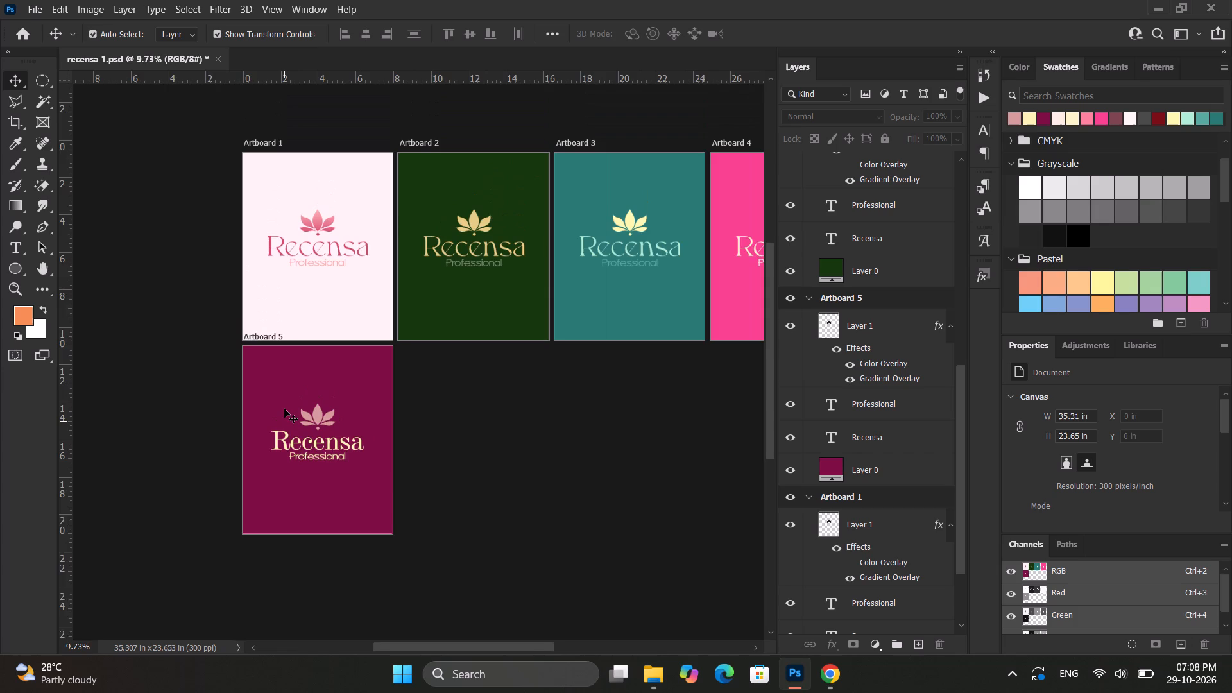
scroll(284, 409, up, 11)
alt+scroll(325, 496, up, 2)
ctrl+scroll(325, 496, down, 5)
alt+scroll(281, 448, down, 3)
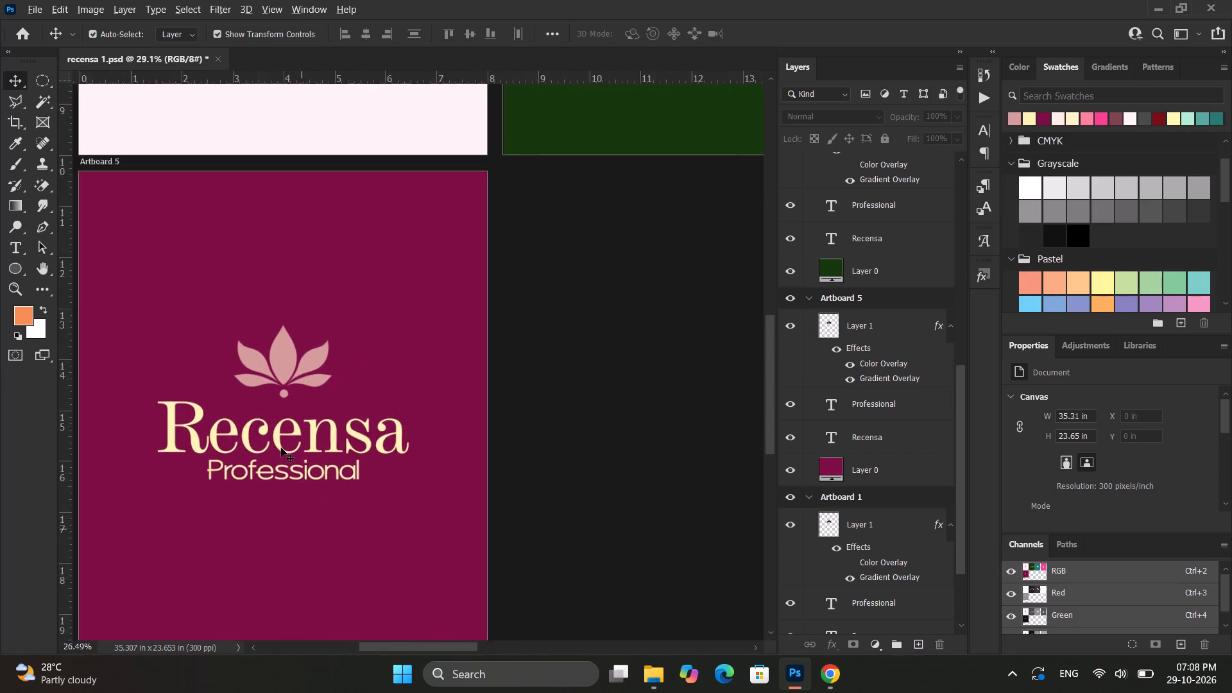
alt+scroll(271, 466, up, 9)
alt+scroll(271, 458, down, 6)
scroll(271, 456, down, 1)
ctrl+scroll(271, 456, up, 5)
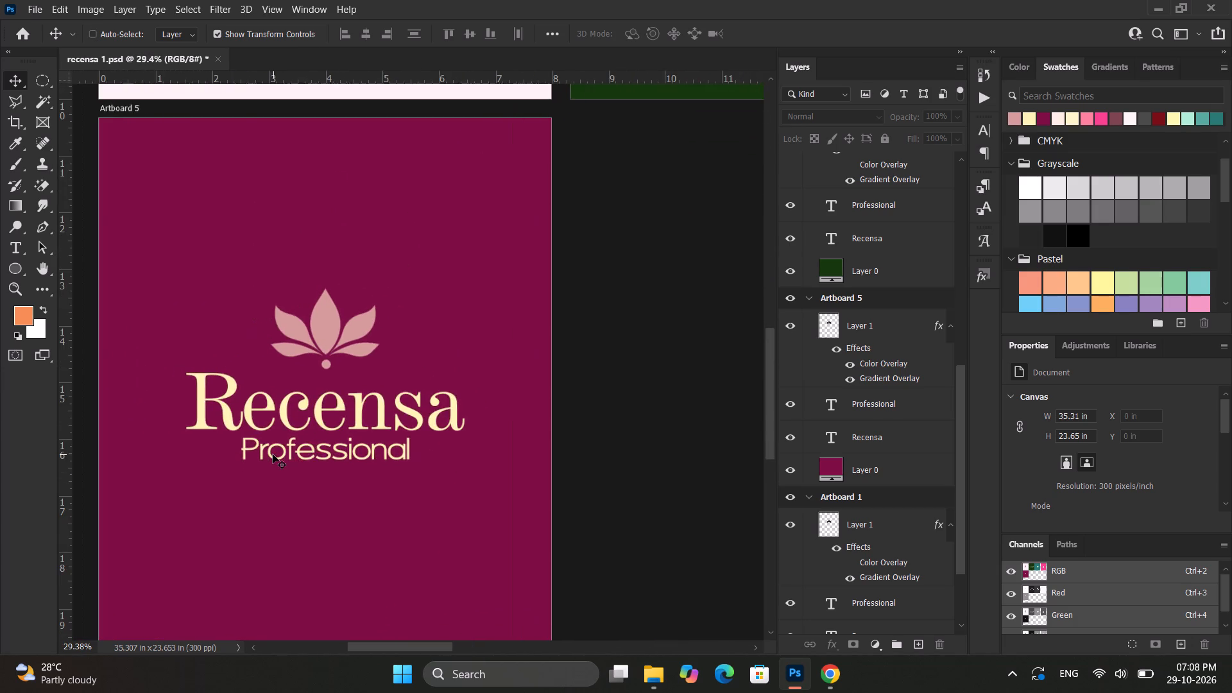
ctrl+scroll(273, 454, up, 2)
alt+scroll(323, 463, up, 4)
click(346, 451)
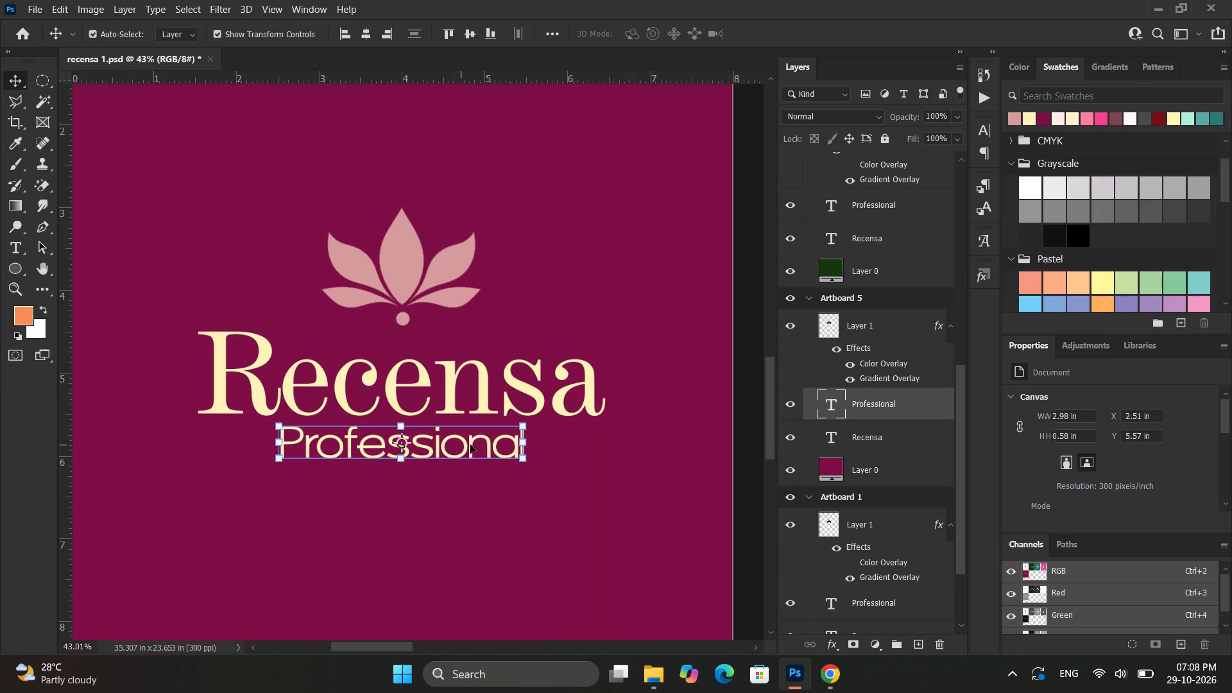
alt+scroll(487, 434, down, 10)
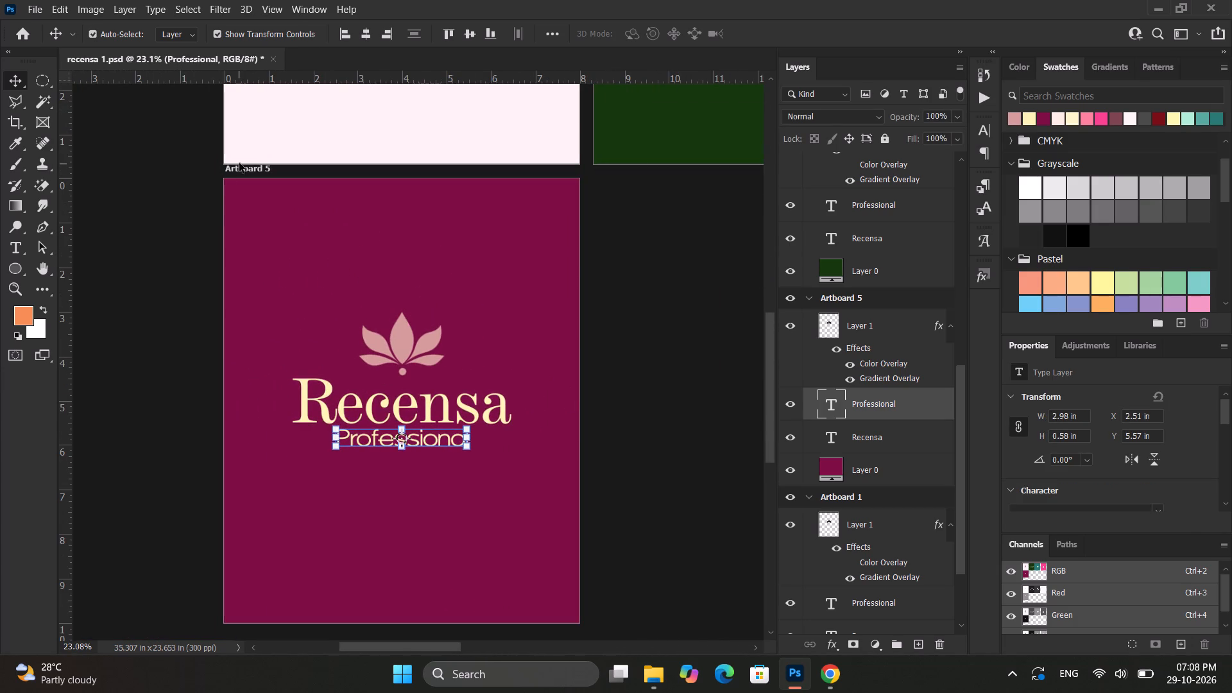
Add a new blank 8 x 10 in artboard directly beside Artboard 5, below the green Artboard 2.
click(248, 170)
click(619, 397)
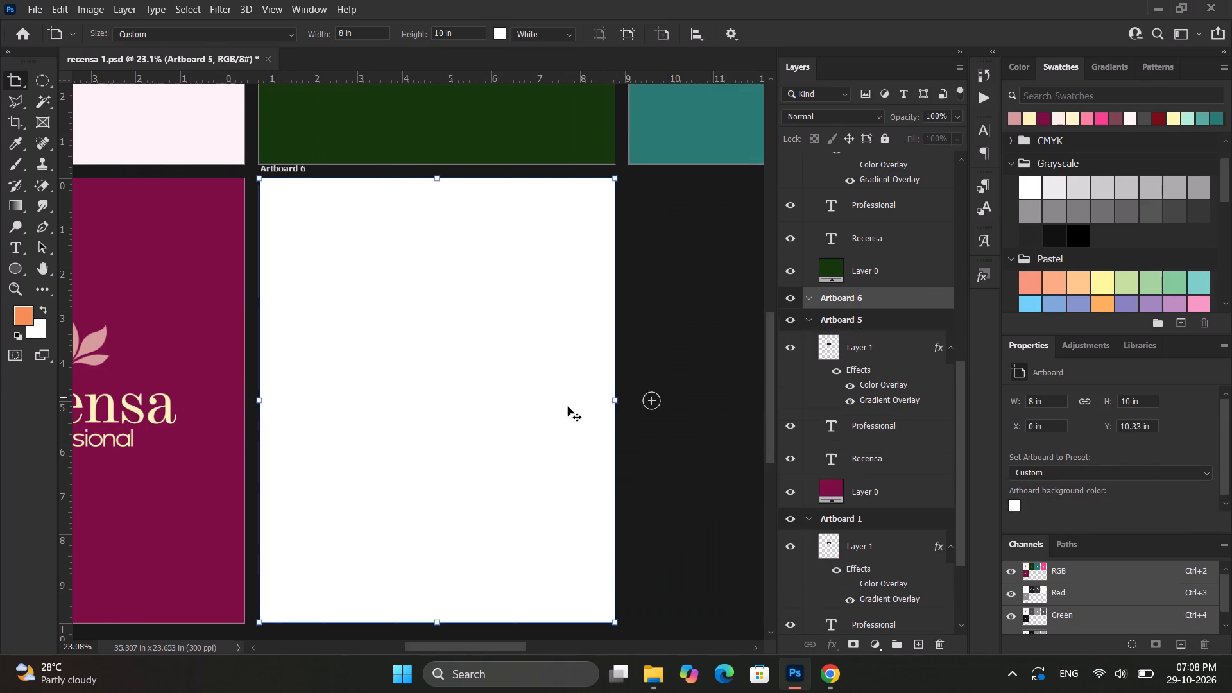
alt+scroll(386, 408, down, 4)
ctrl+scroll(225, 418, up, 4)
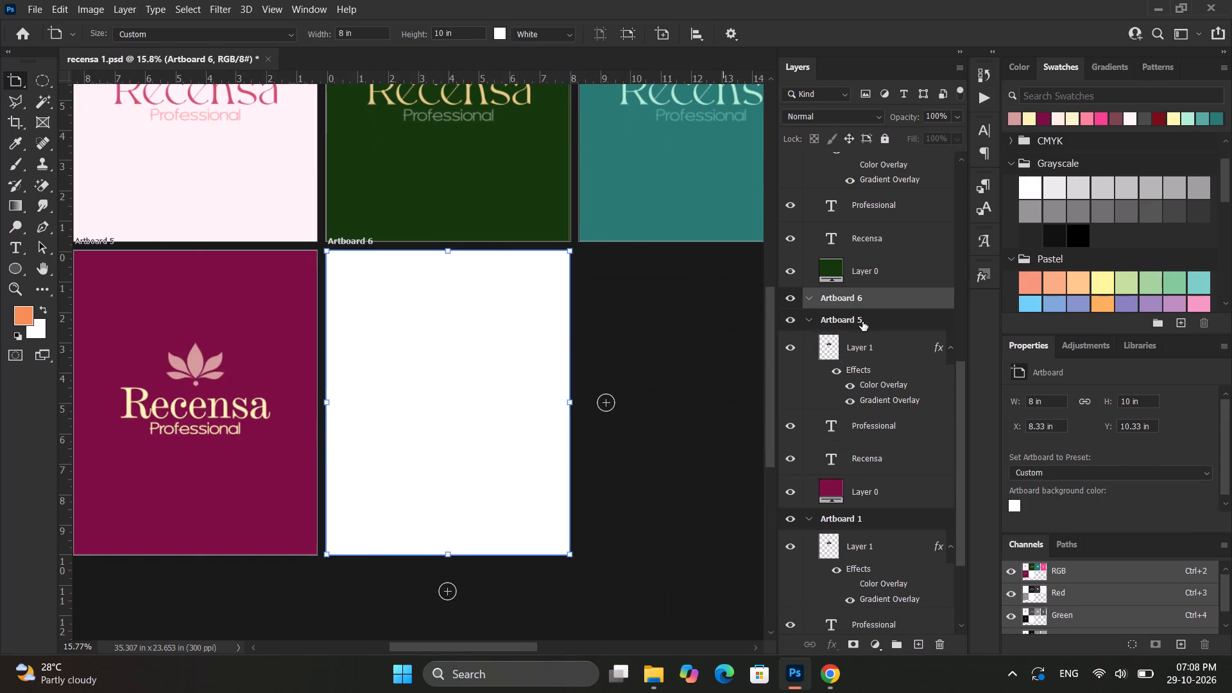
Duplicate Artboard 5's lotus icon, Professional, Recensa and background layers together and move the copies into Artboard 6.
click(862, 321)
click(878, 350)
shift+click(888, 498)
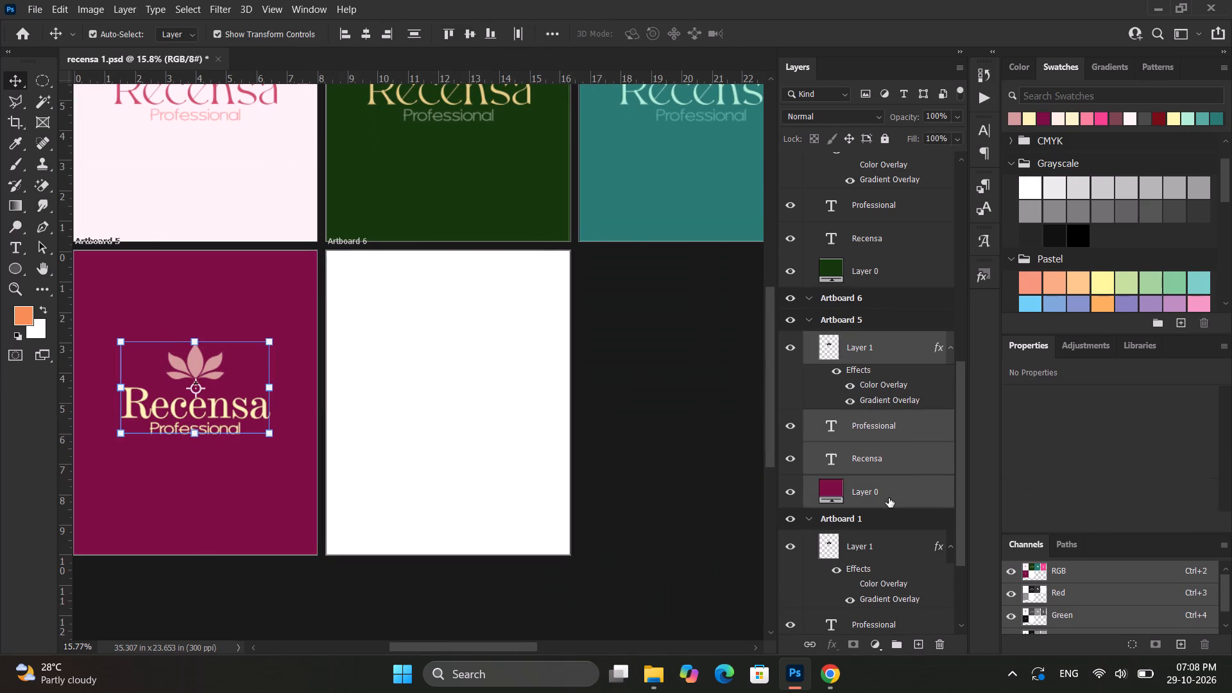
key(ctrl+j)
drag(903, 344, 889, 304)
click(692, 413)
Change the font of the Recensa text on Artboard 6 to Arilaco Regular.
alt+scroll(407, 420, up, 5)
click(415, 406)
double_click(418, 396)
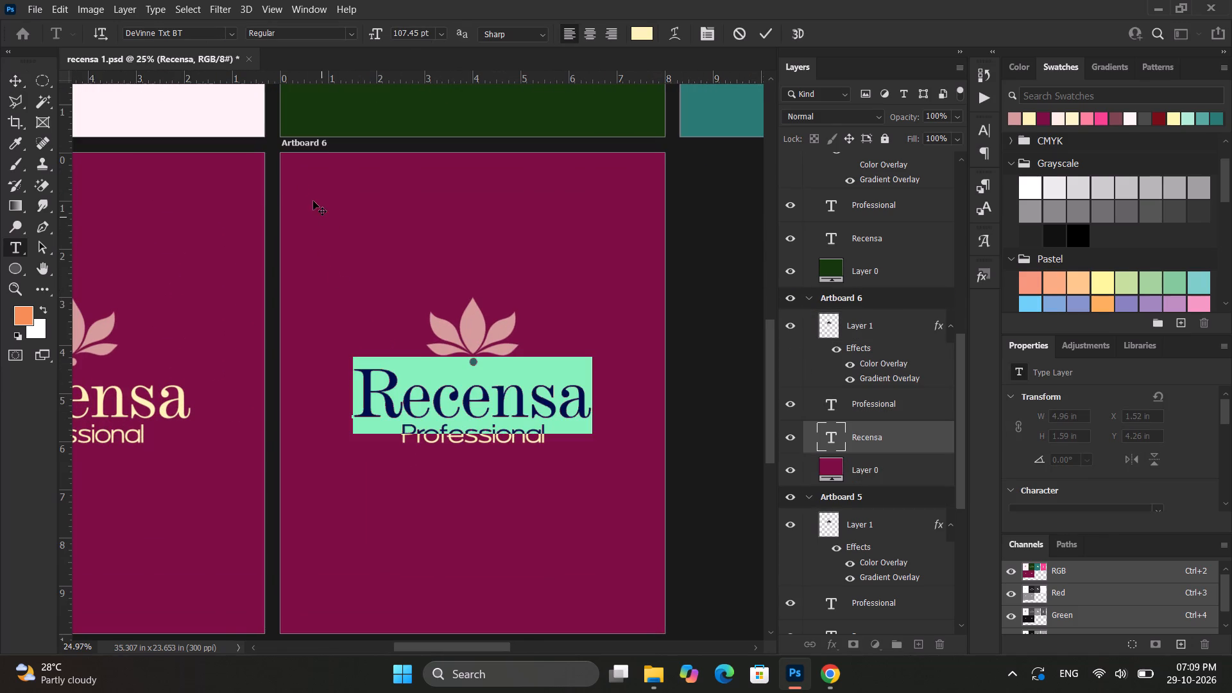
click(232, 35)
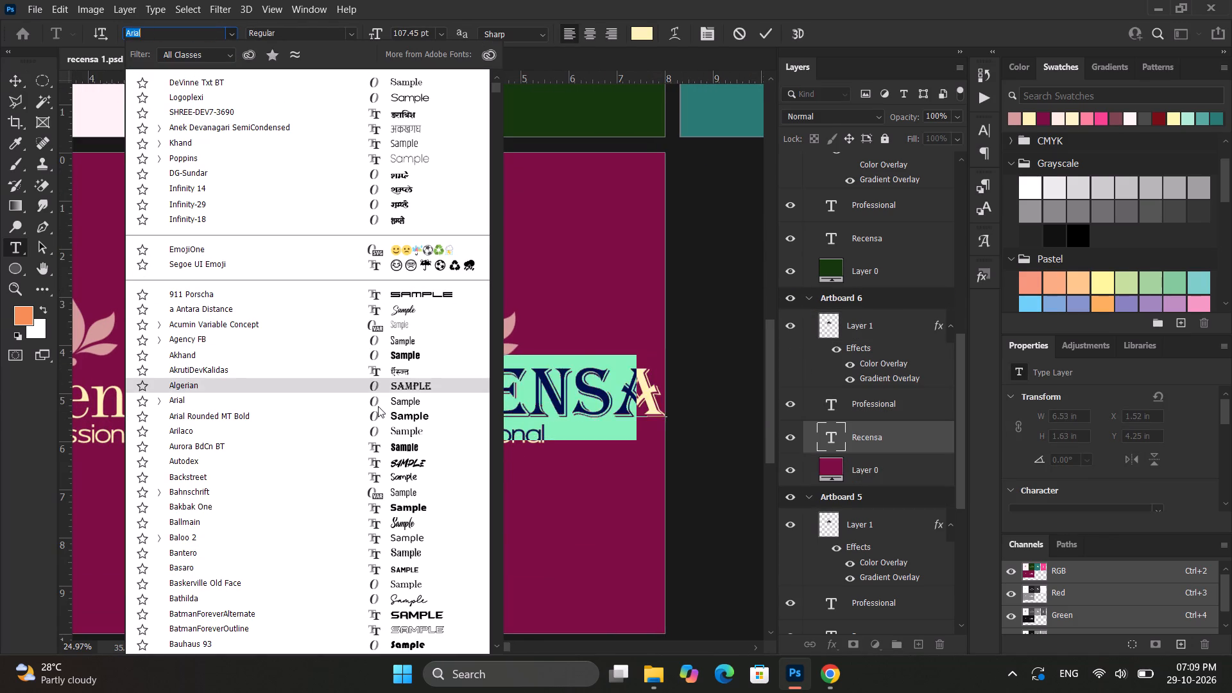
click(379, 436)
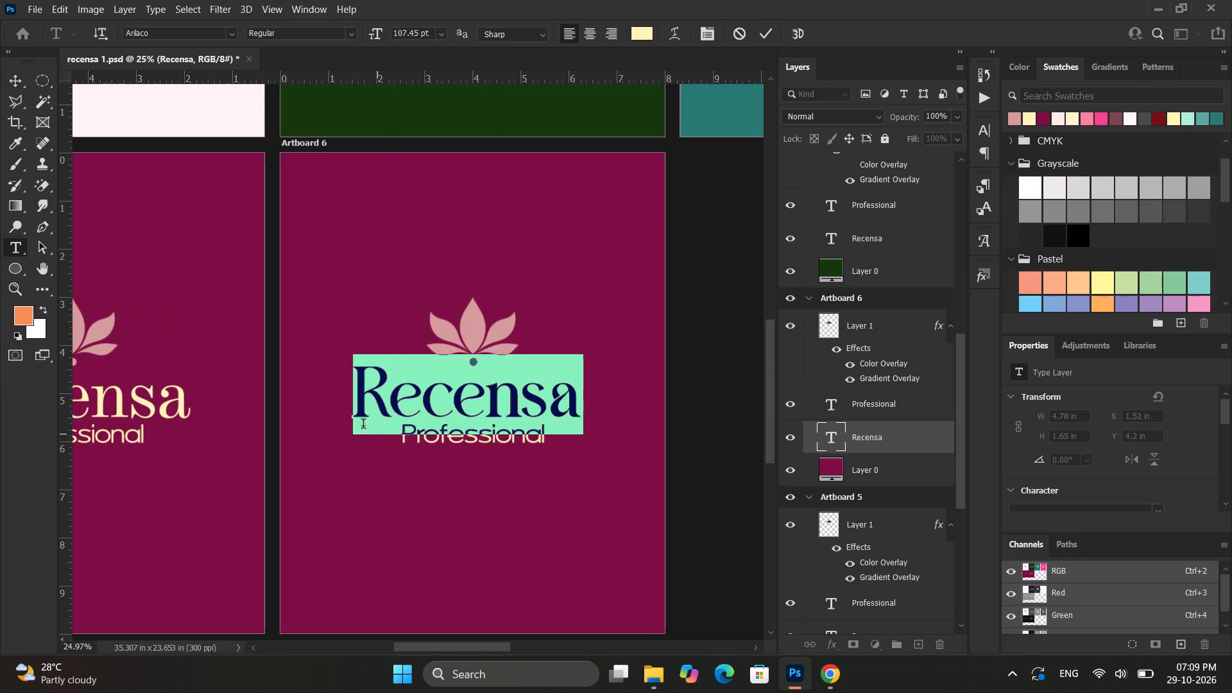
click(15, 76)
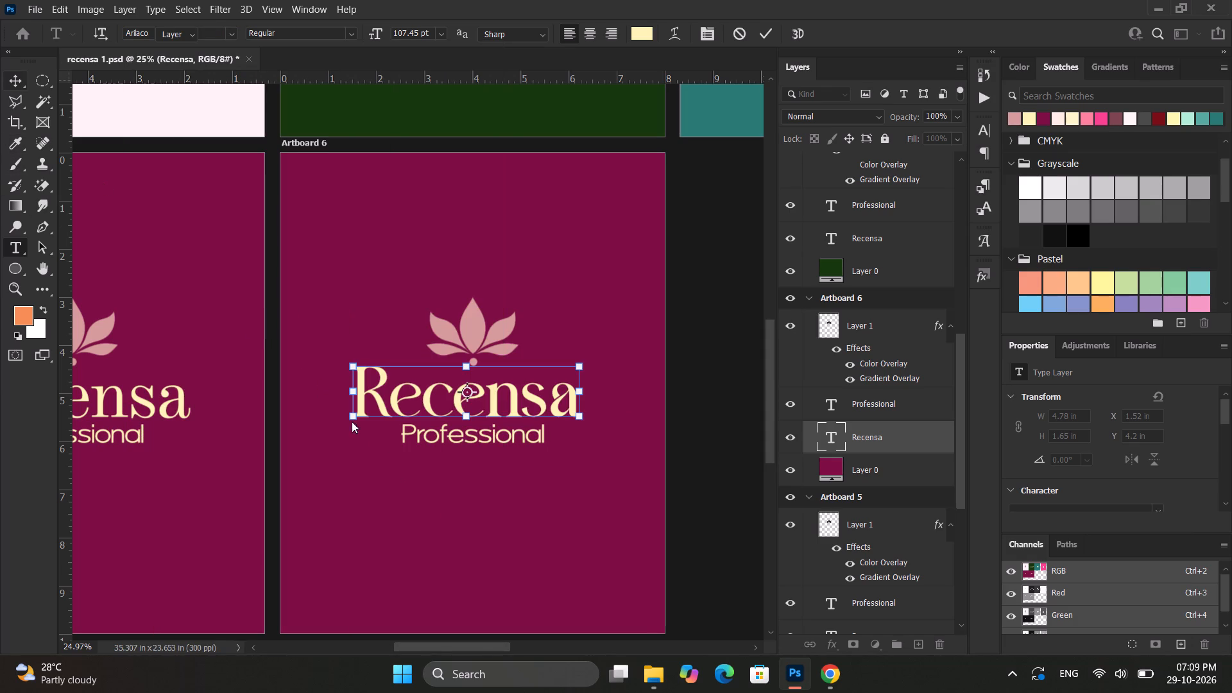
Centre the Recensa text horizontally on Artboard 6.
click(357, 37)
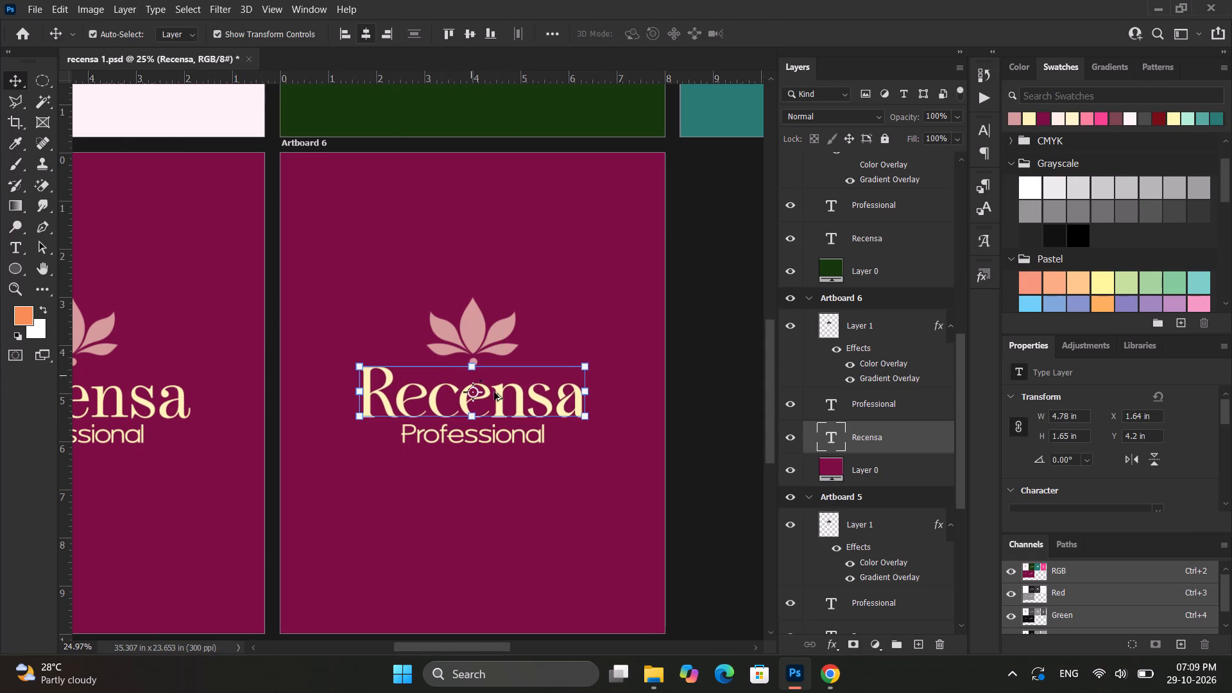
alt+scroll(493, 391, down, 7)
click(689, 454)
Scale the Professional text on Artboard 6 down around its centre to about 85% and compare it with Artboard 5.
alt+scroll(372, 437, up, 3)
alt+scroll(574, 409, up, 5)
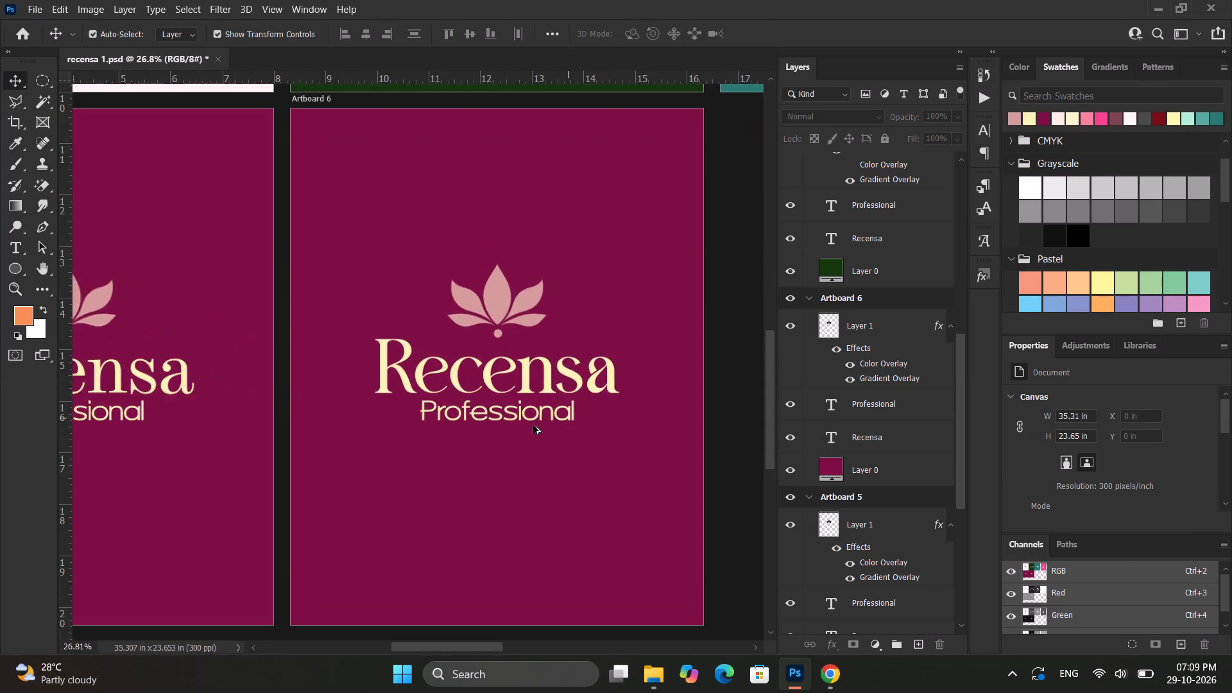
alt+scroll(533, 425, up, 4)
click(511, 409)
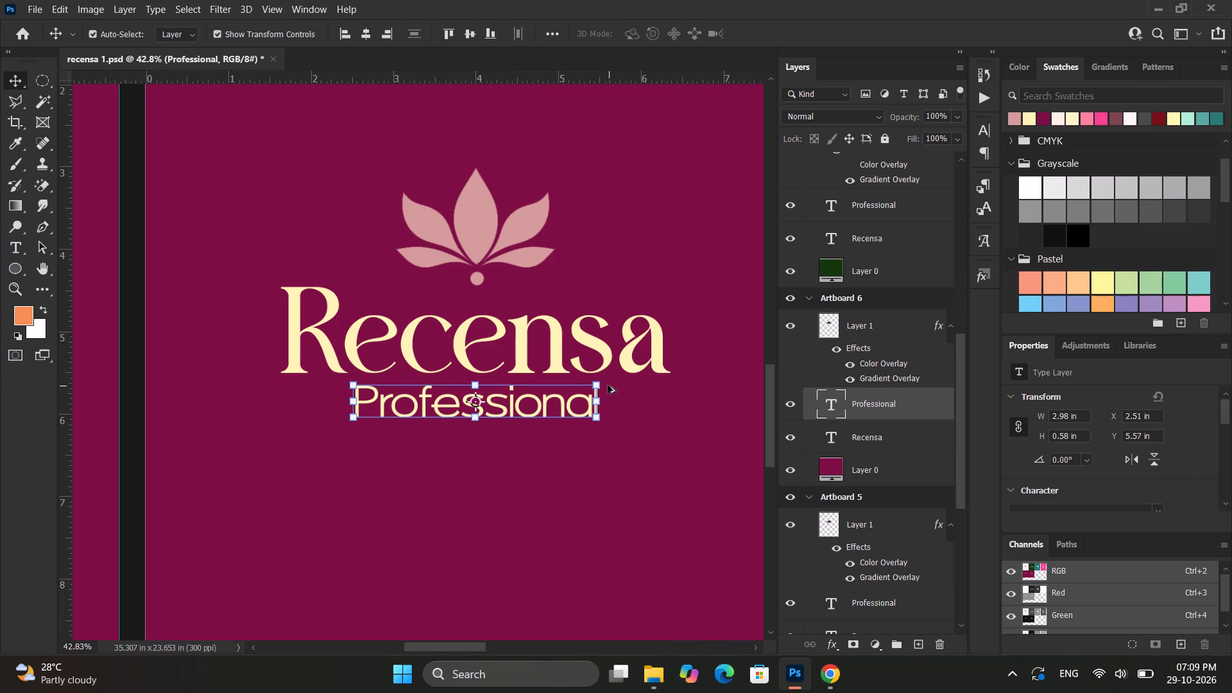
alt+drag(600, 382, 581, 382)
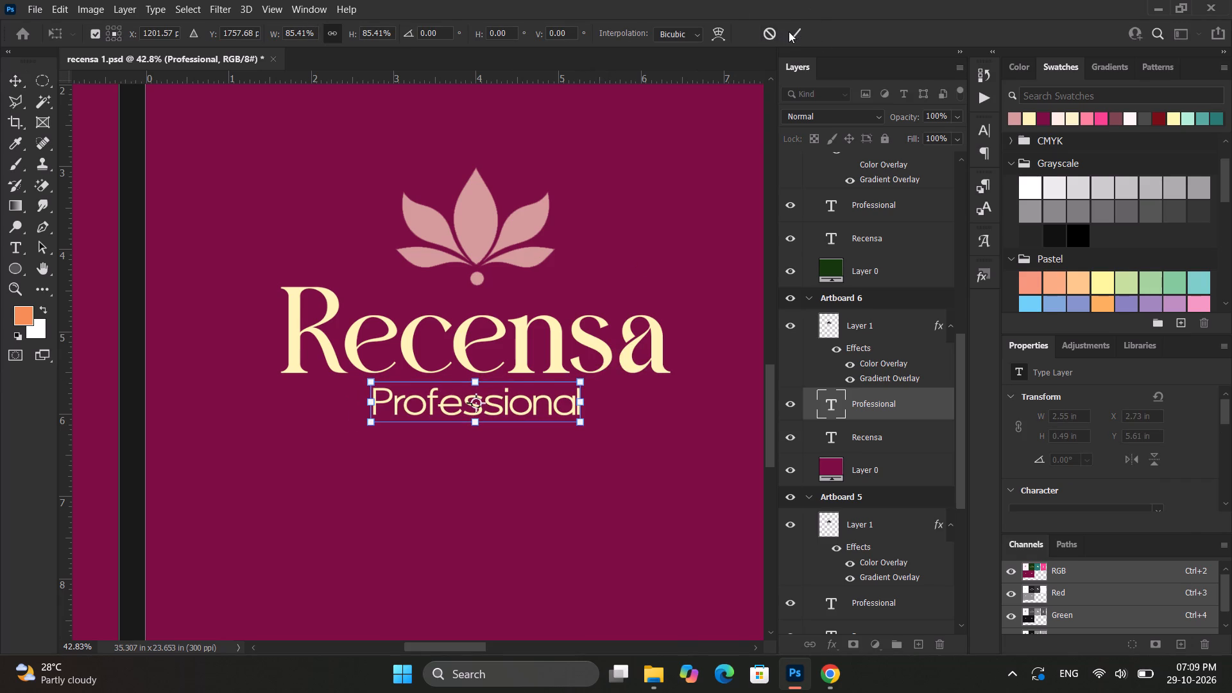
click(795, 32)
alt+scroll(398, 356, down, 20)
alt+scroll(398, 356, down, 2)
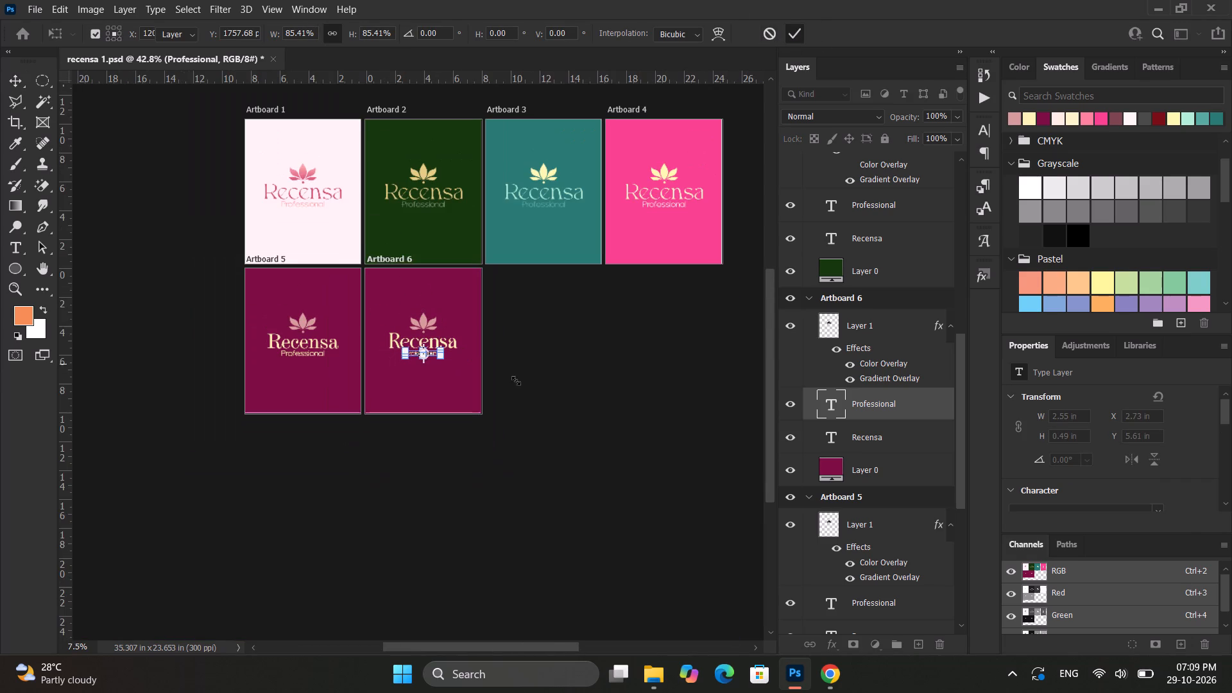
click(591, 403)
alt+scroll(520, 370, up, 4)
scroll(520, 370, up, 6)
alt+scroll(516, 370, up, 2)
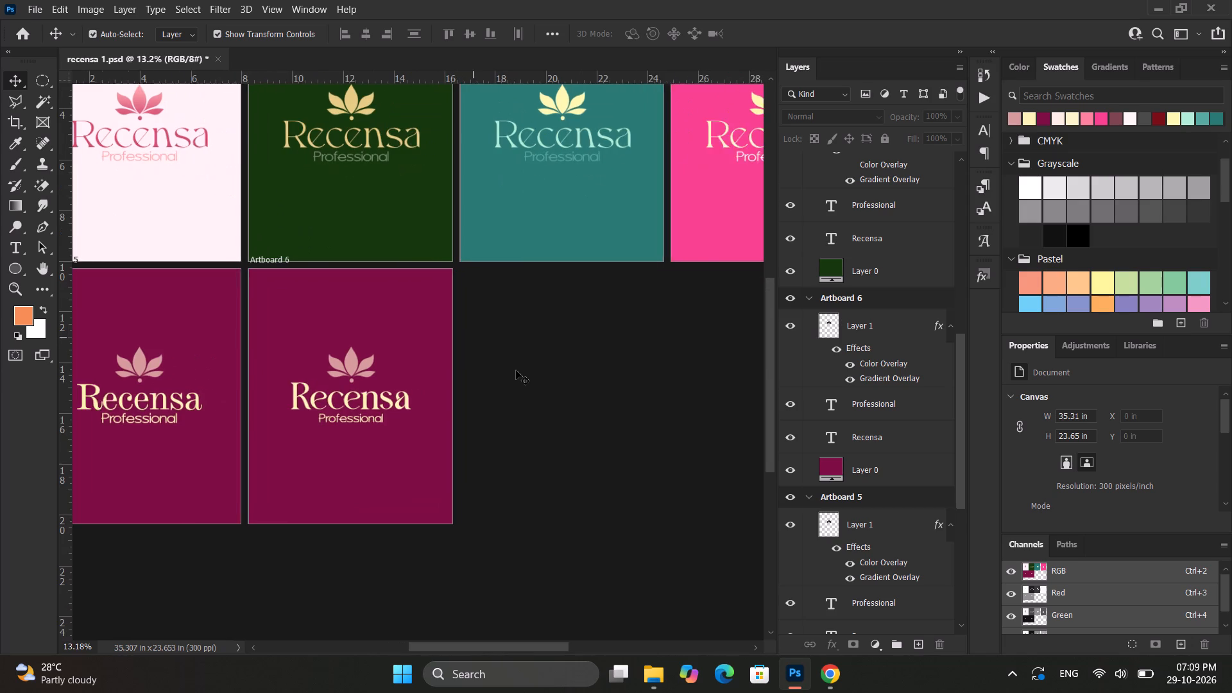
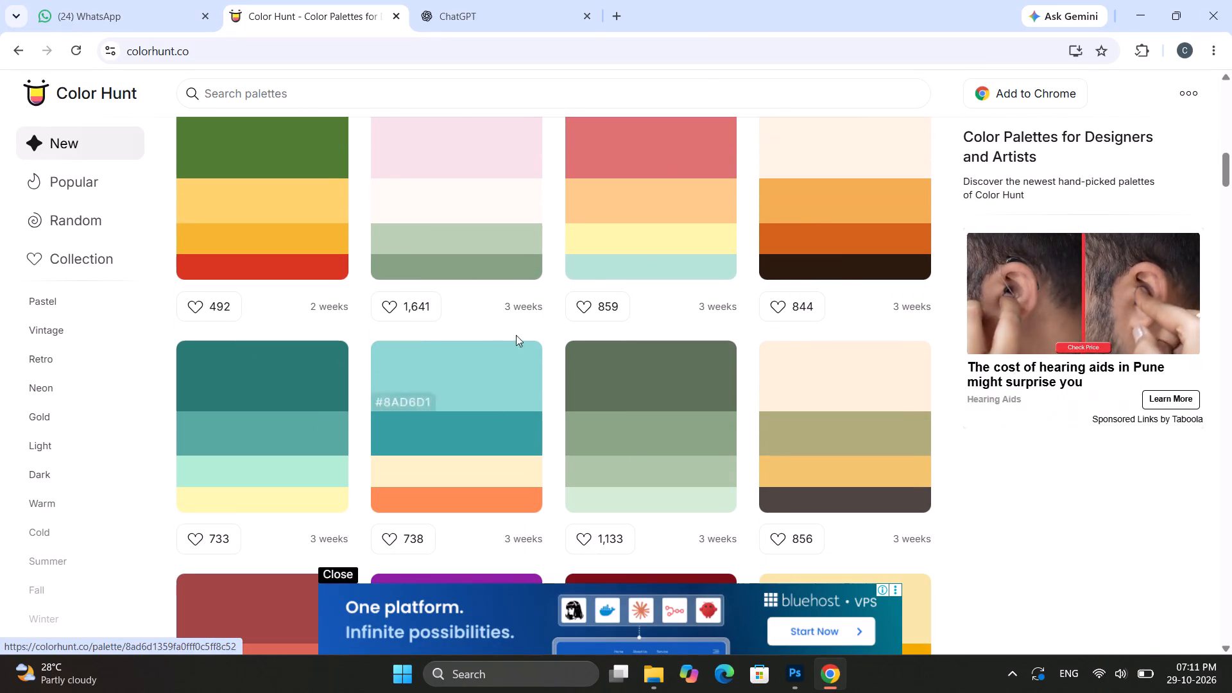
Copy the dark grey-green code from Color Hunt's muted green palette and switch to the blank Artboard 7 in Photoshop.
click(608, 396)
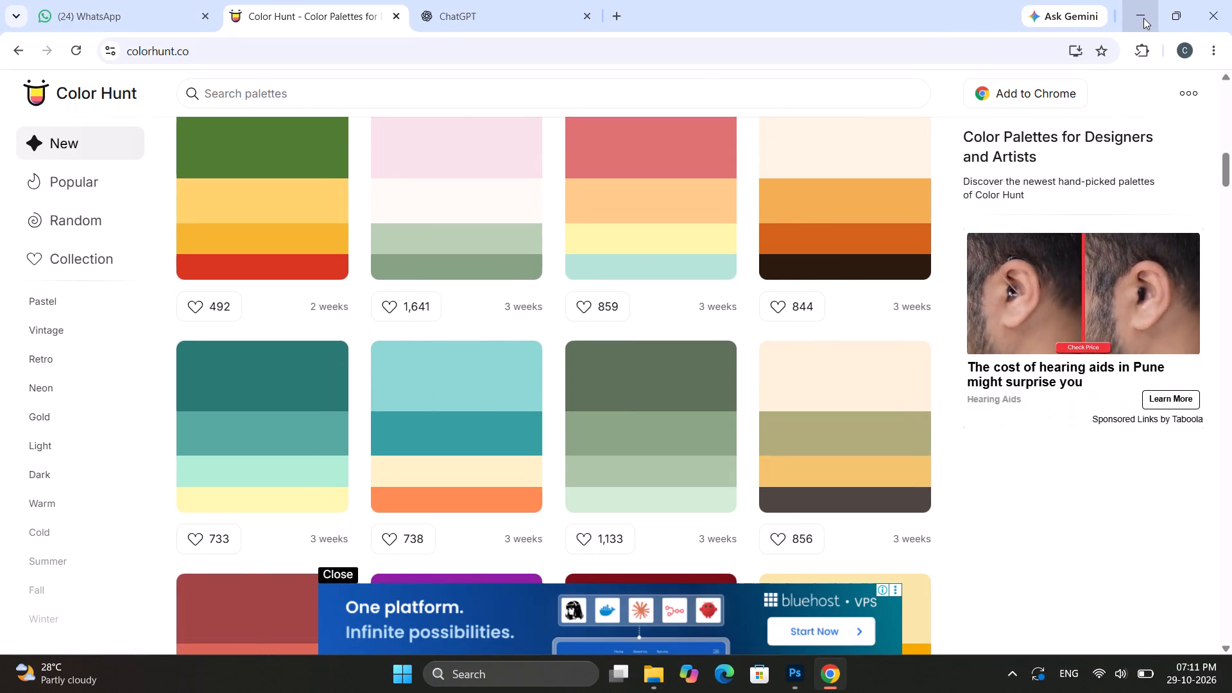
click(1142, 17)
click(483, 513)
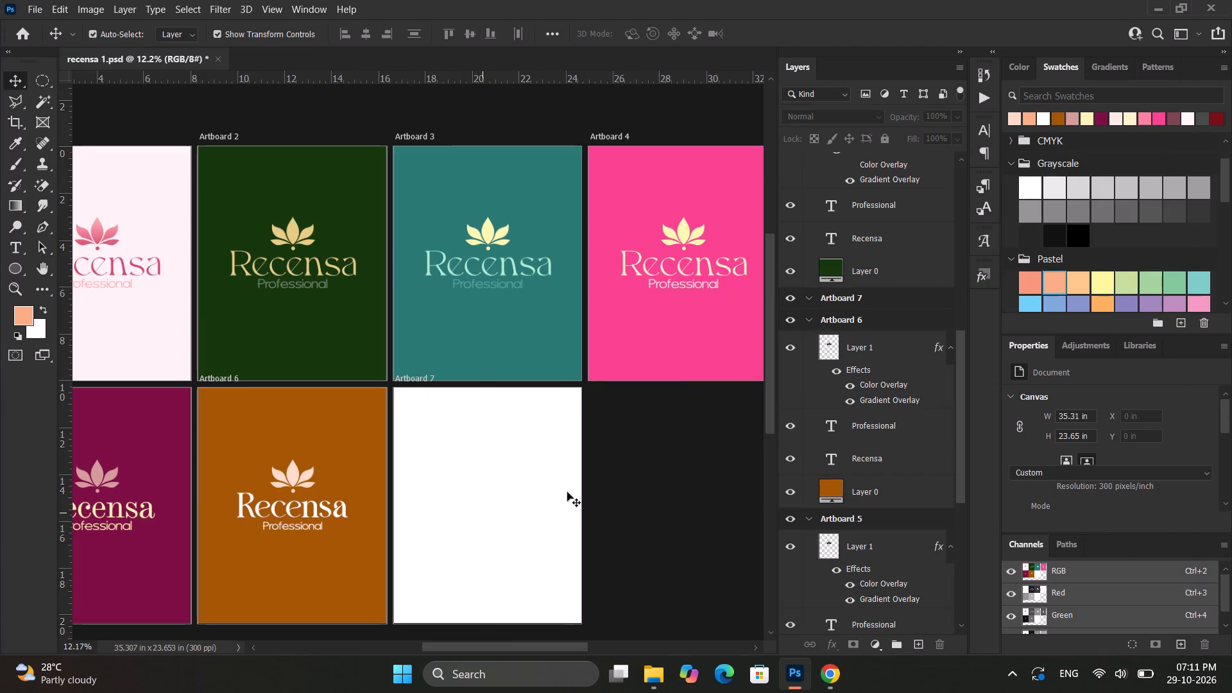
Duplicate Artboard 6's lotus, Professional and Recensa texts and background layer, and move the copies into Artboard 7.
click(886, 348)
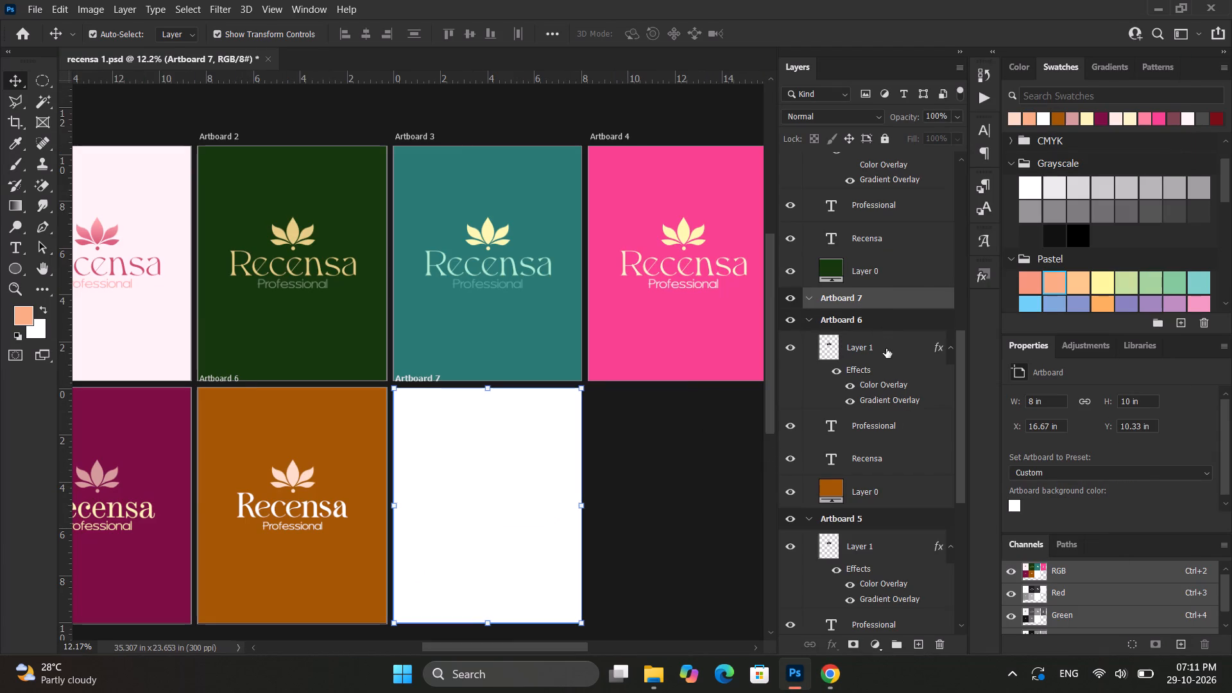
shift+click(882, 494)
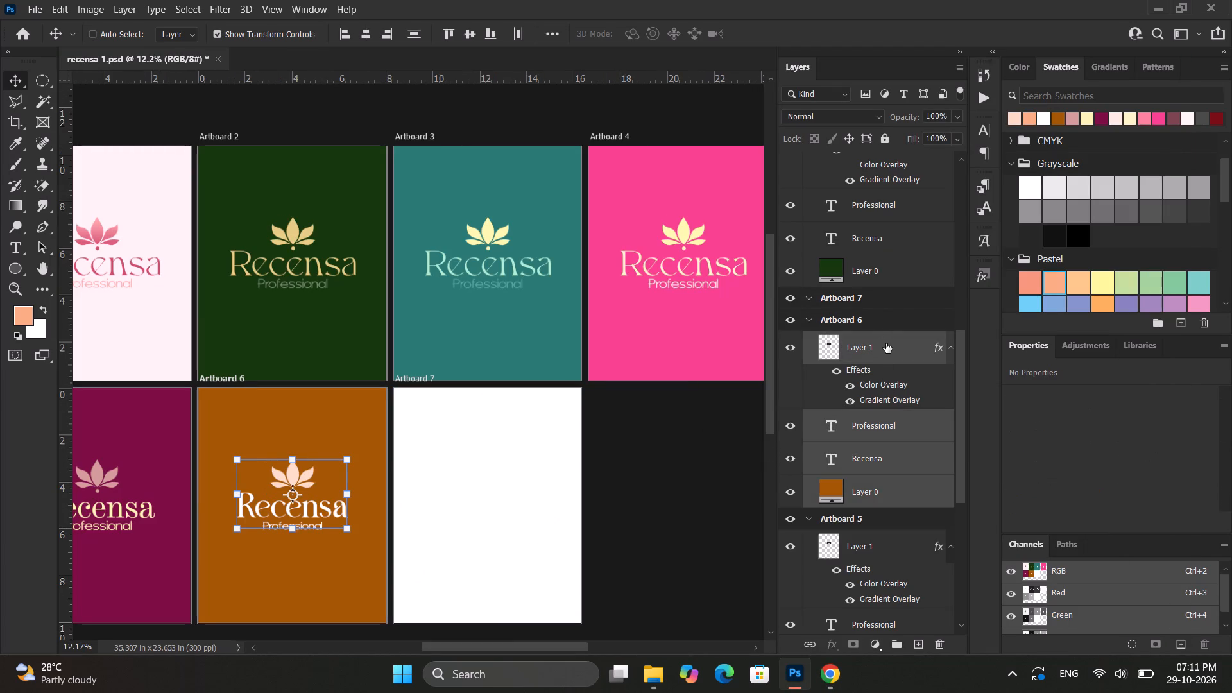
key(ctrl+j)
drag(894, 343, 890, 302)
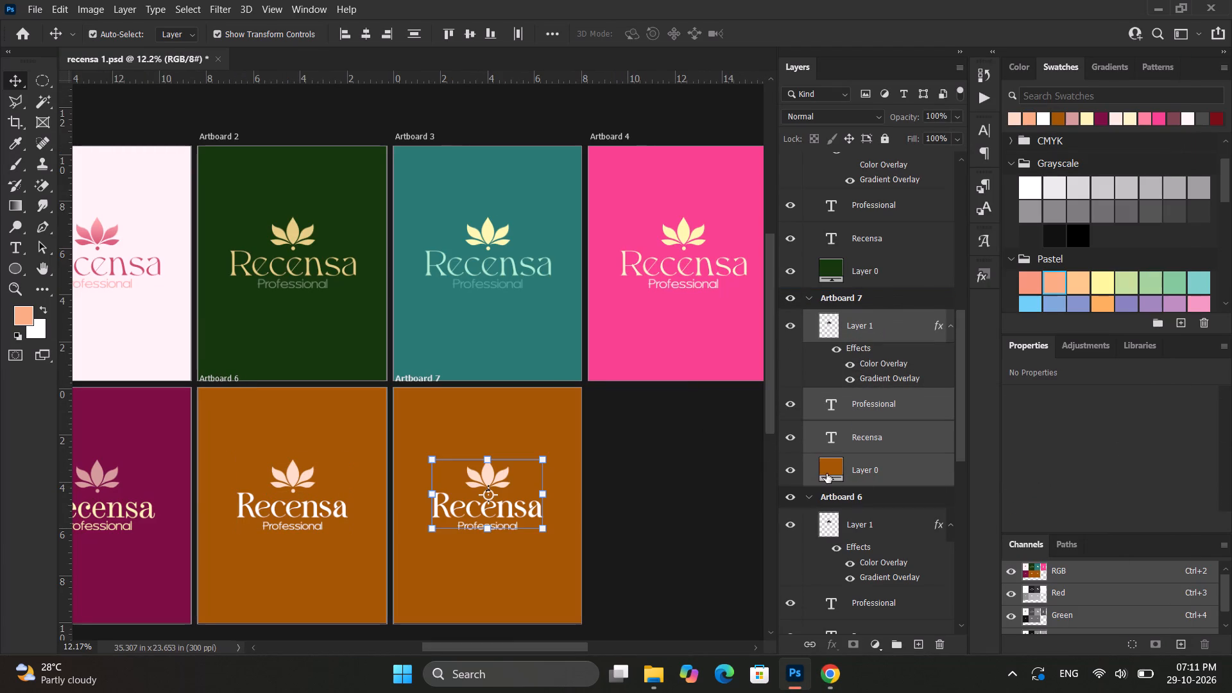
Set the solid colour of Artboard 7's background layer to the muted green 5C7057.
double_click(826, 468)
key(ctrl+v)
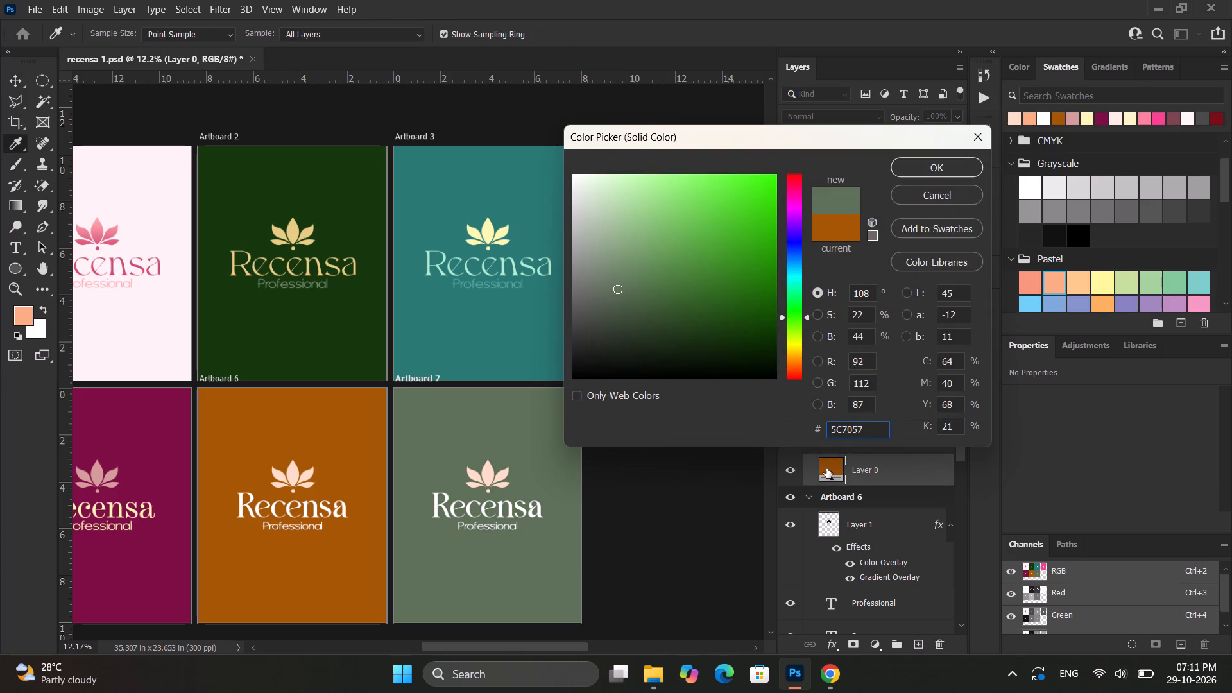
key(Return)
click(655, 552)
Copy the pale green D1EDD3 from Color Hunt's four-green palette and apply it to Artboard 7's Recensa text in Photoshop.
scroll(466, 557, down, 5)
alt+scroll(455, 509, up, 9)
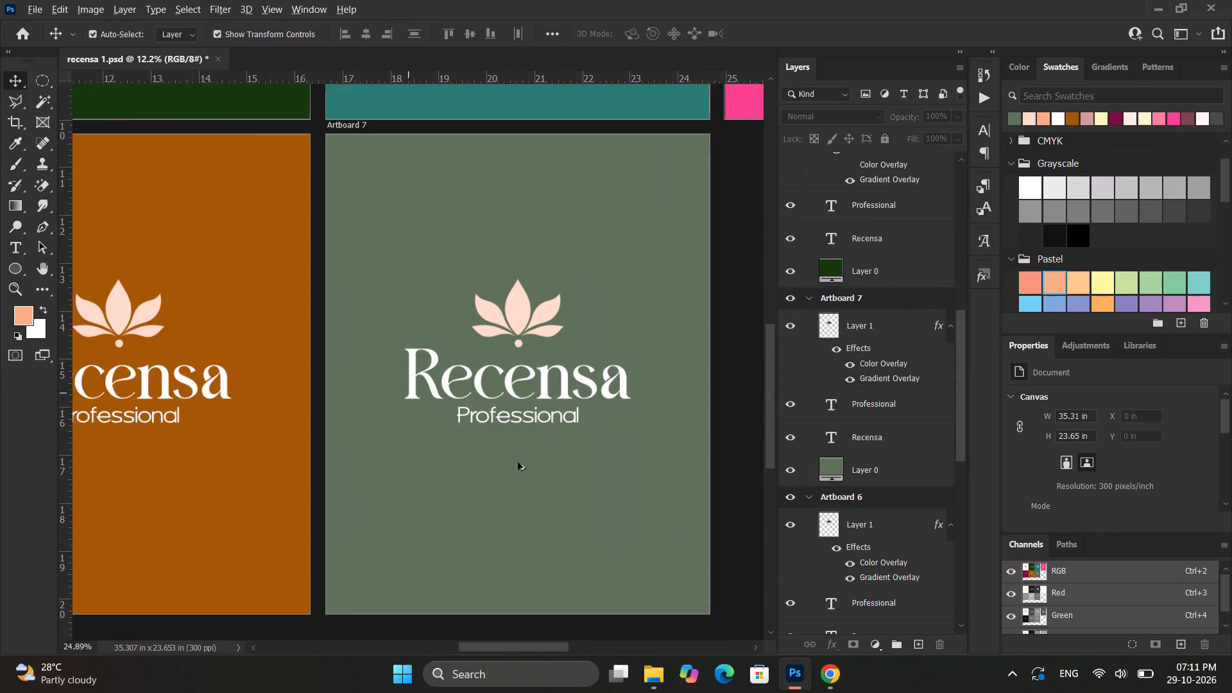
click(827, 681)
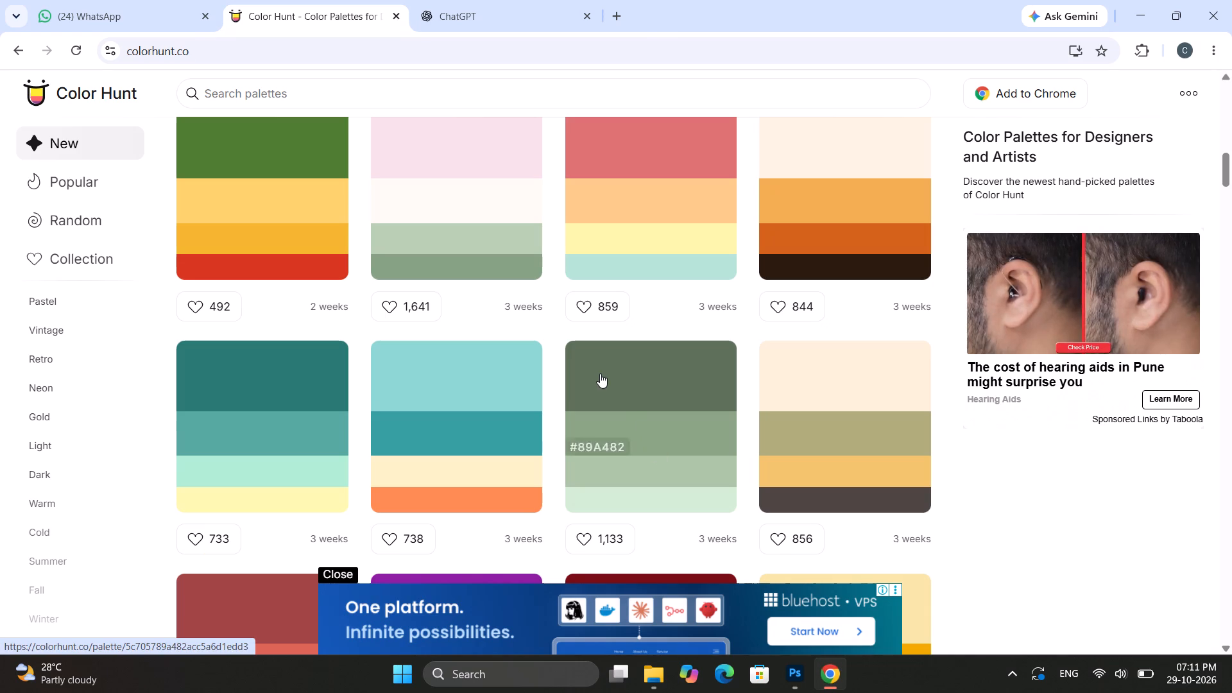
click(608, 499)
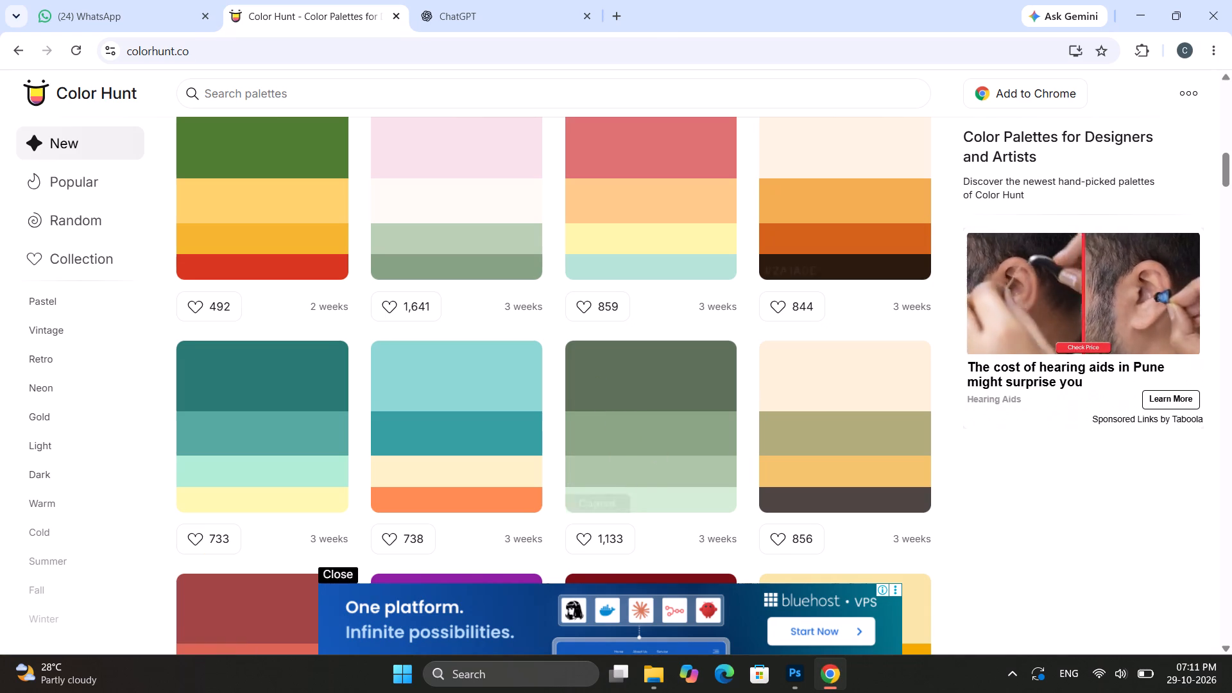
click(1143, 8)
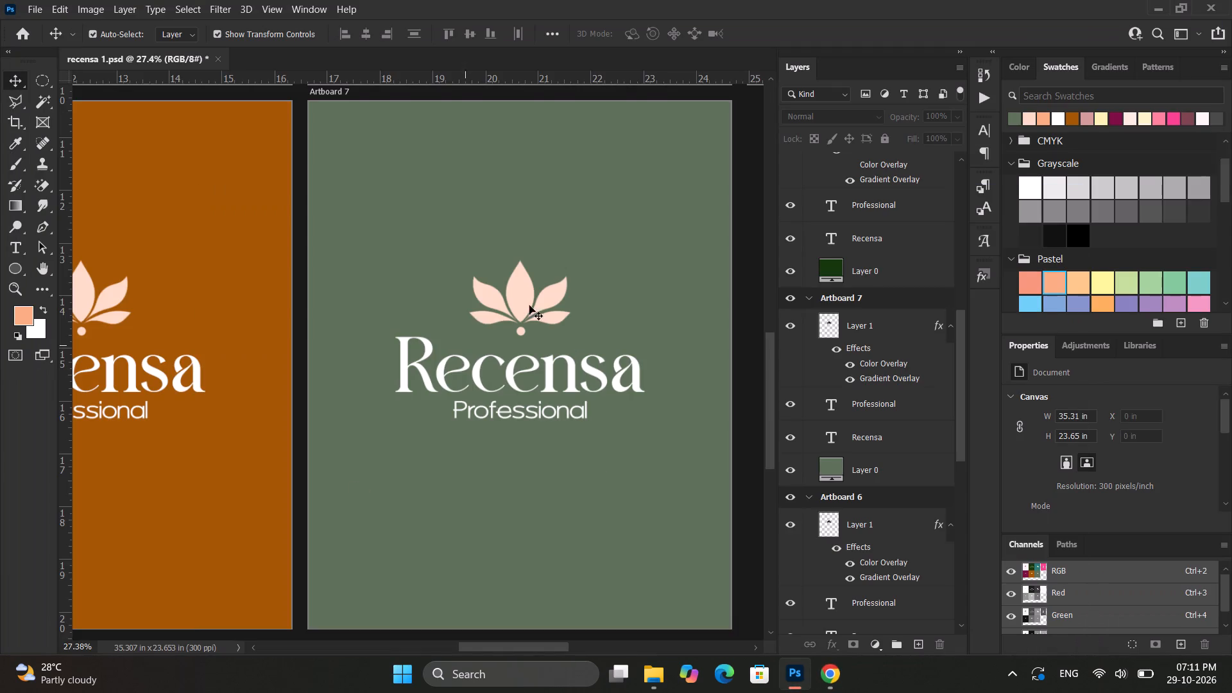
alt+scroll(570, 302, up, 5)
click(570, 403)
scroll(1124, 455, down, 7)
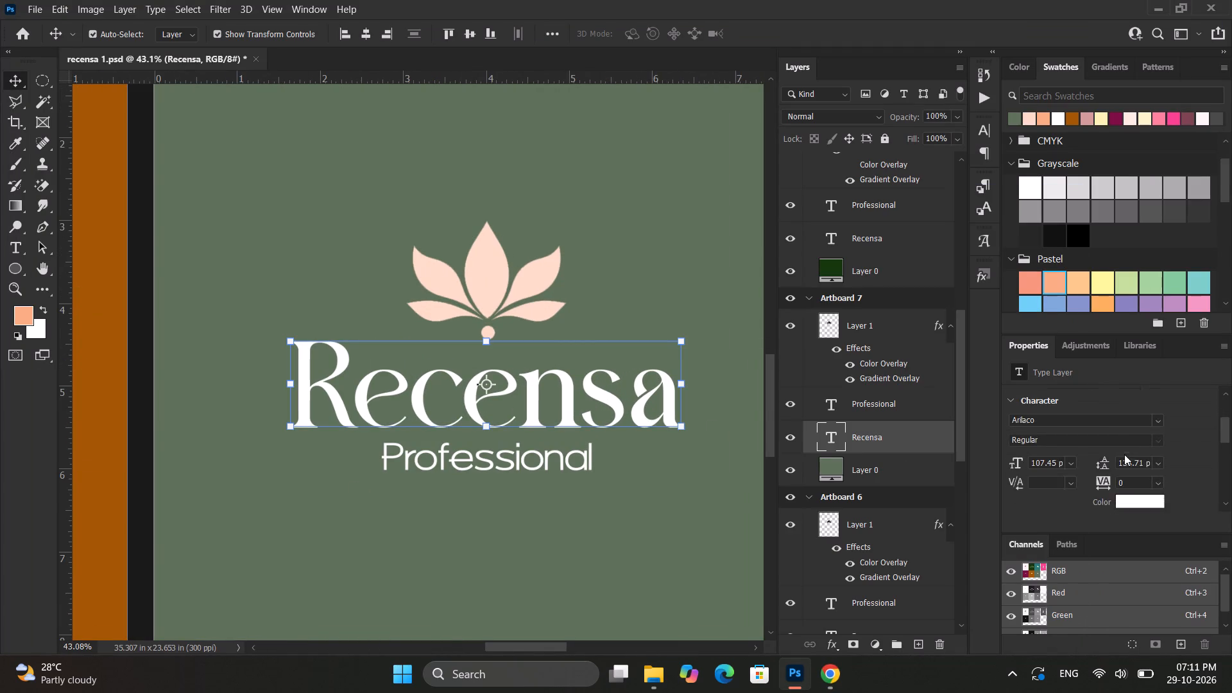
scroll(1138, 475, down, 3)
click(1132, 460)
key(ctrl+v)
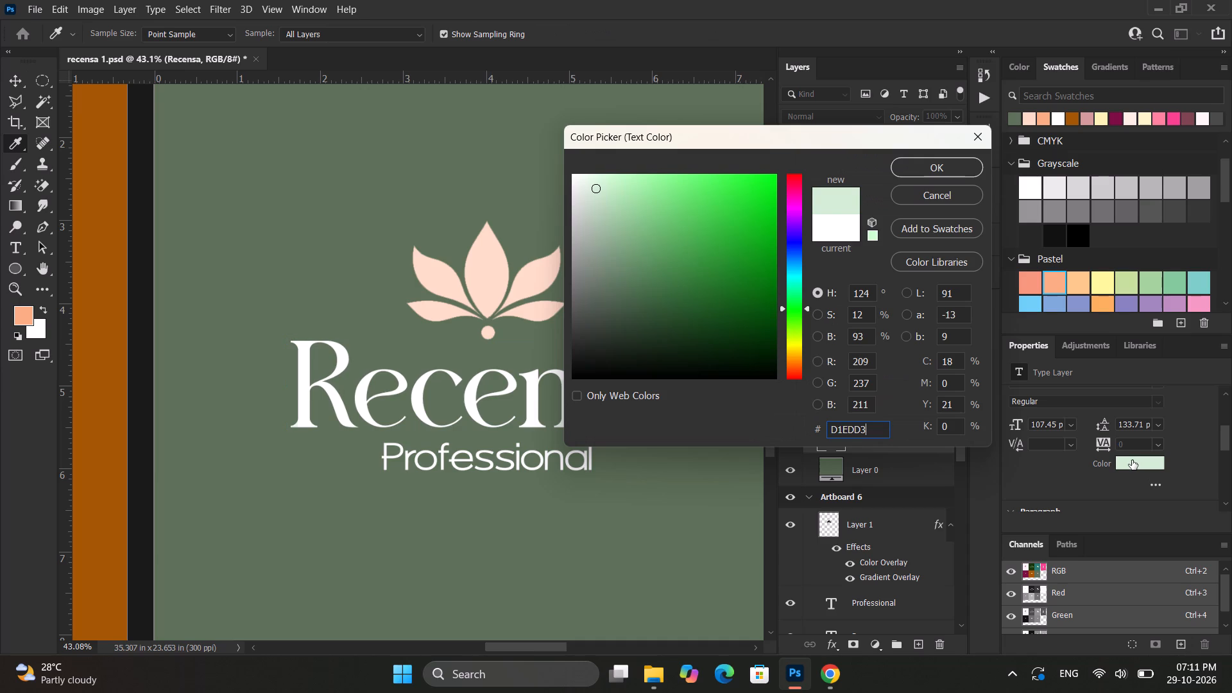
key(Return)
Recolour Artboard 7's Professional text with the same pale green D1EDD3.
click(581, 463)
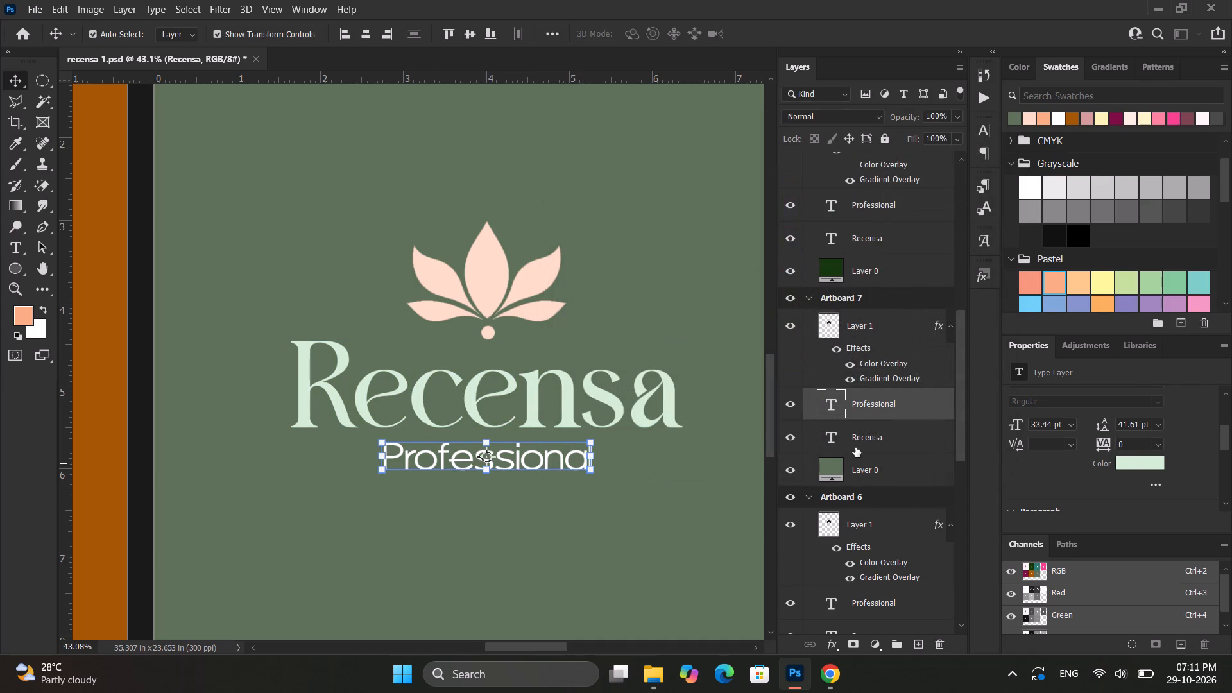
click(1138, 468)
key(ctrl+v)
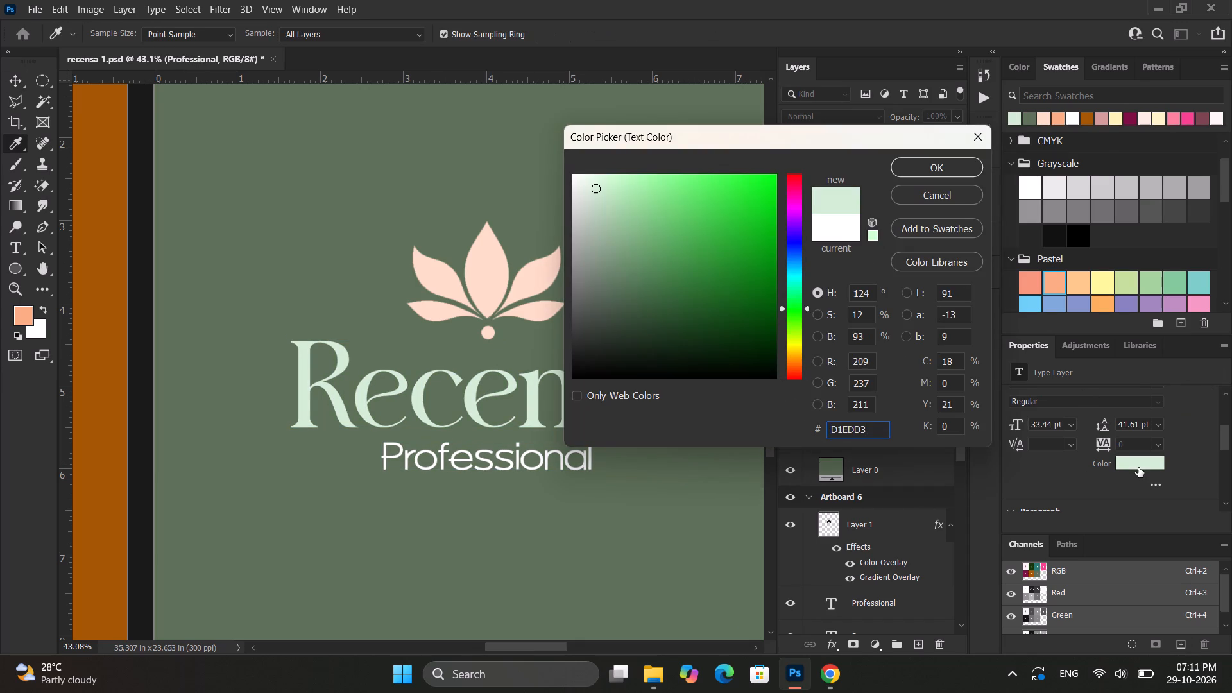
key(Return)
Set the Color Overlay of Artboard 7's lotus icon to the pastel green swatch c4df9b.
click(473, 267)
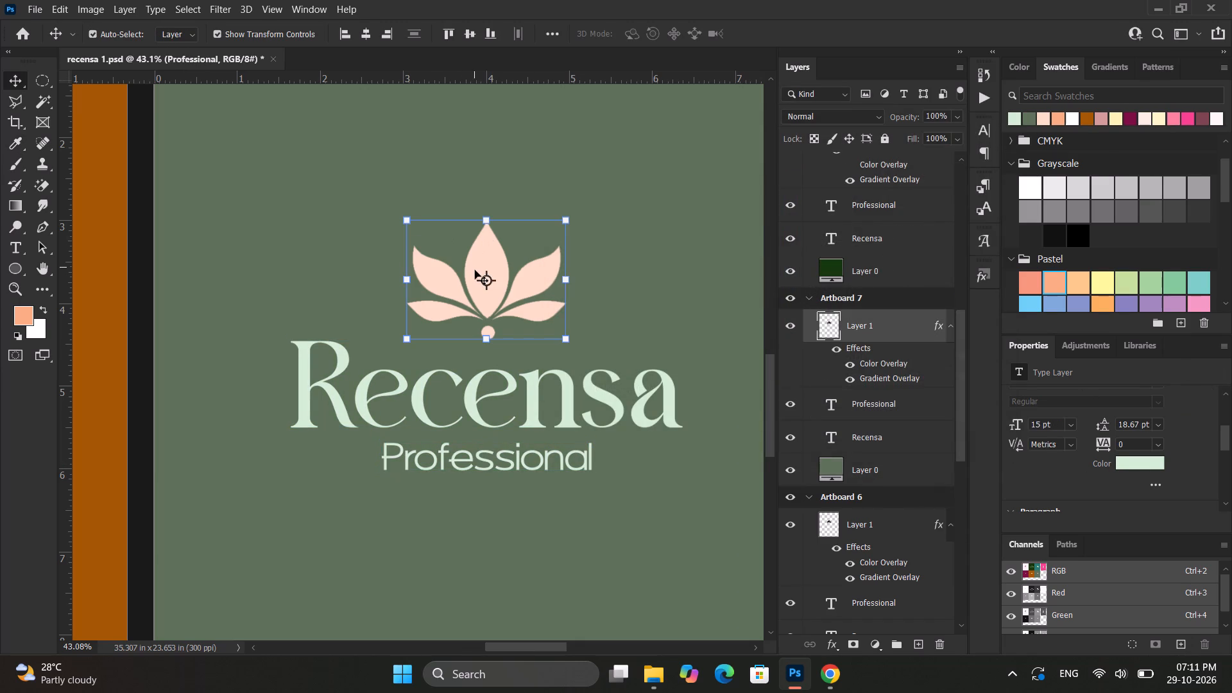
click(1135, 278)
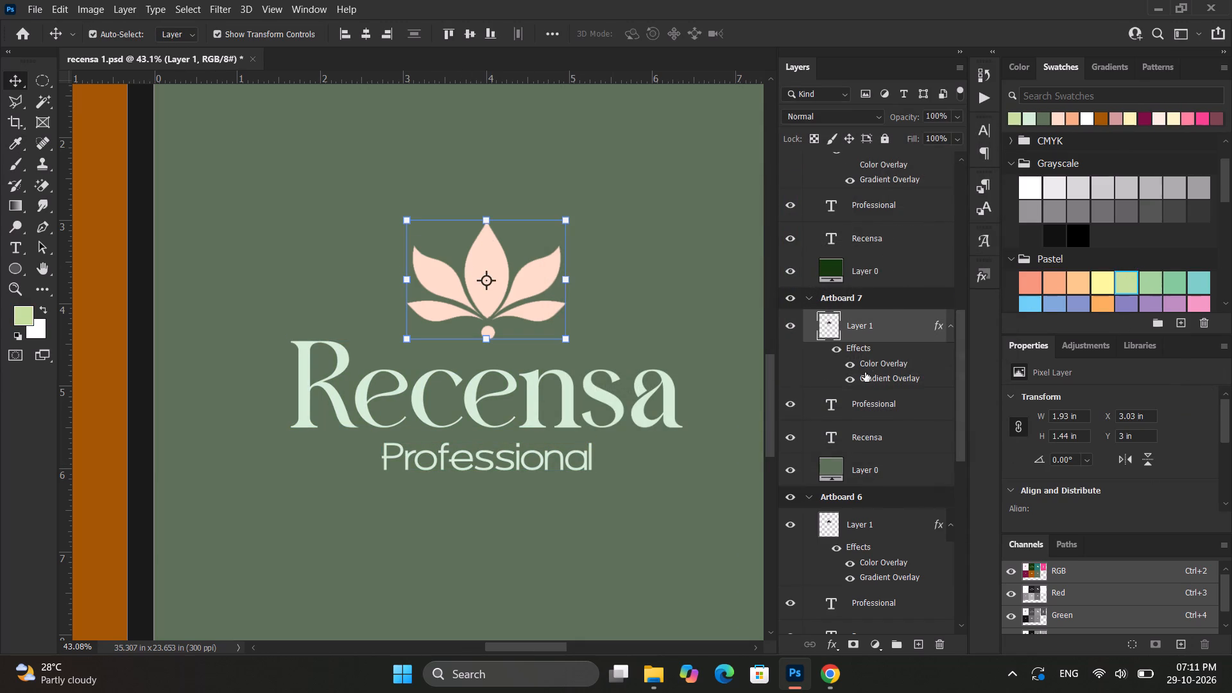
double_click(864, 362)
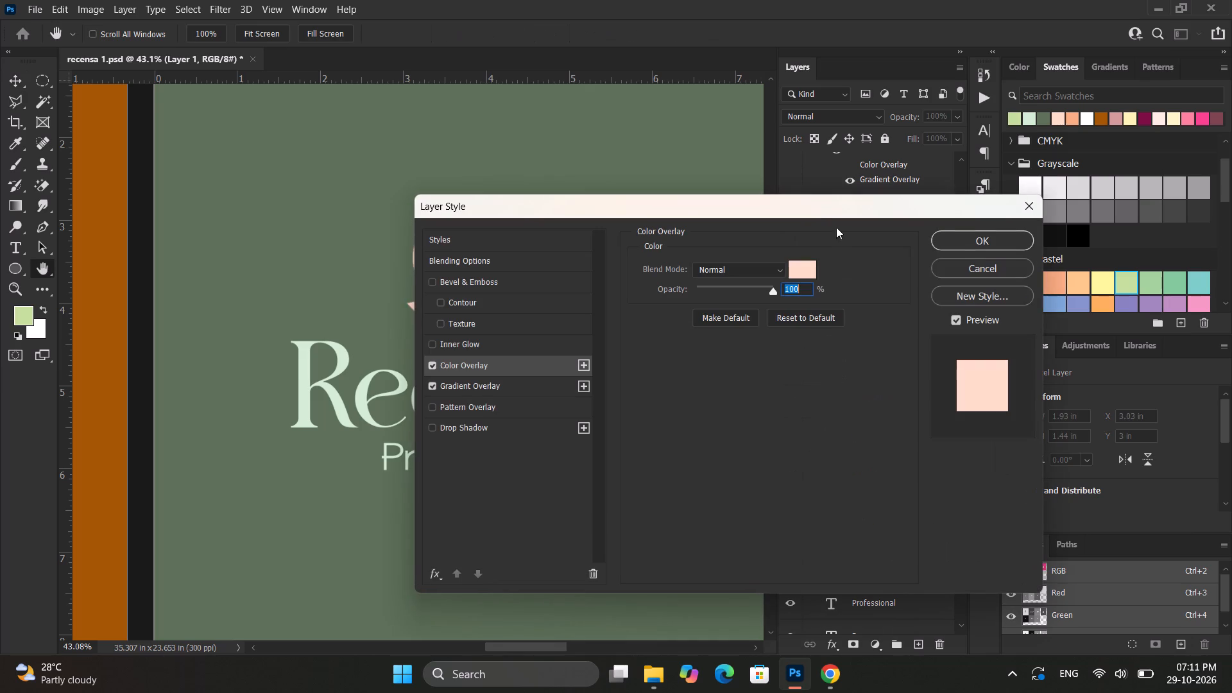
click(799, 273)
click(1120, 280)
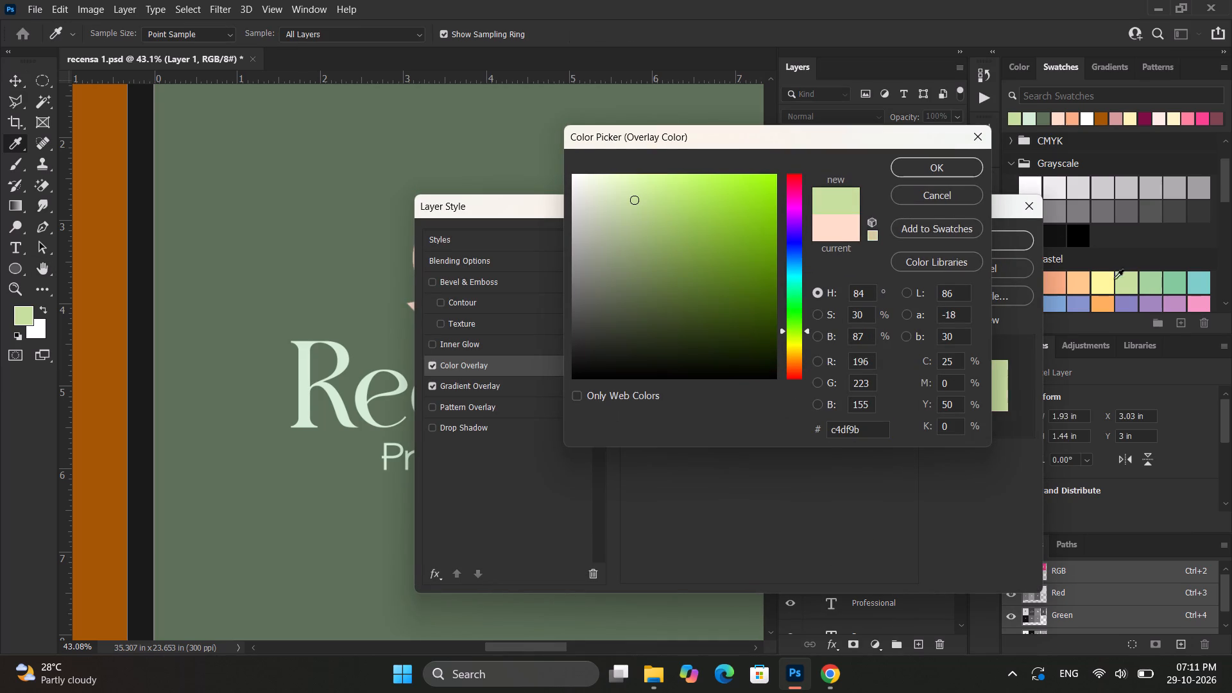
click(914, 173)
click(953, 233)
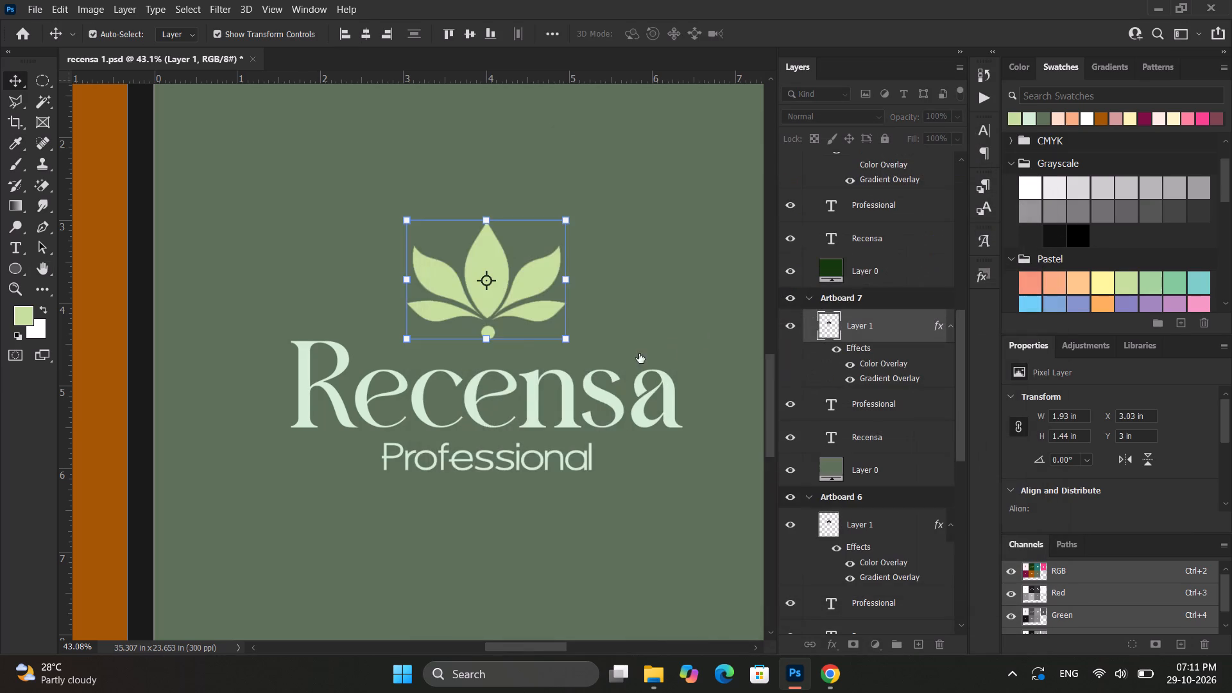
Change the font of Artboard 7's Recensa text to Blackadder ITC.
alt+scroll(575, 374, down, 7)
click(744, 366)
alt+scroll(744, 368, down, 20)
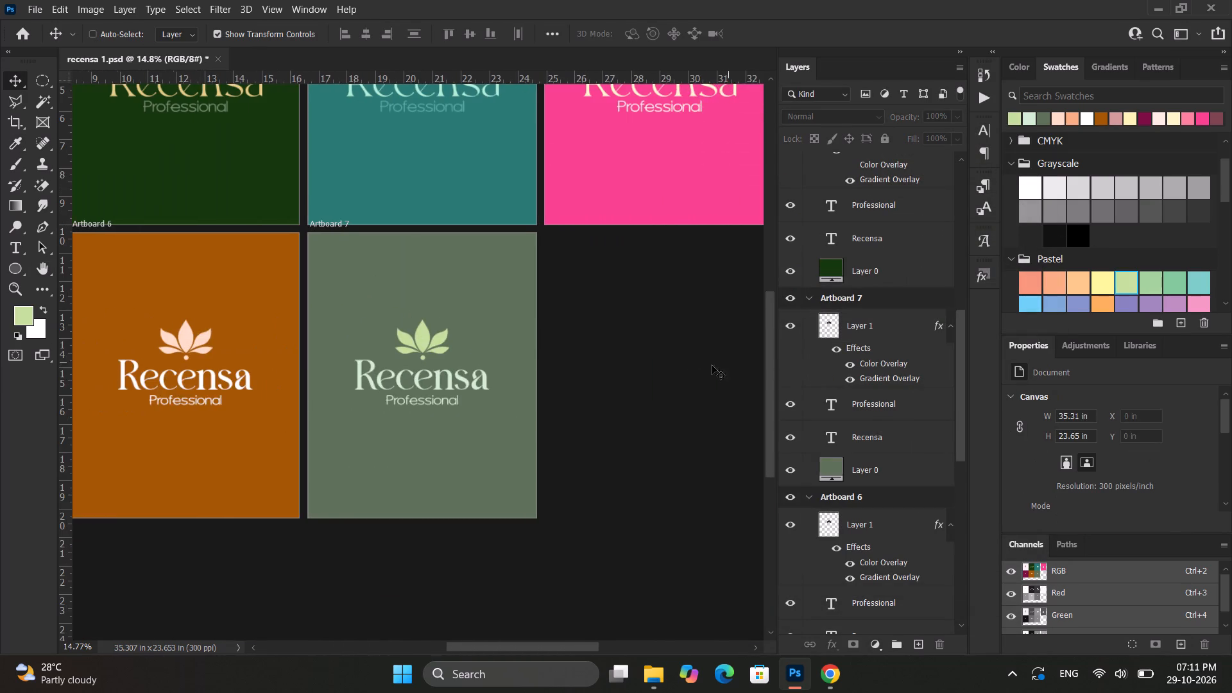
click(681, 368)
alt+scroll(681, 368, down, 10)
alt+scroll(567, 382, up, 11)
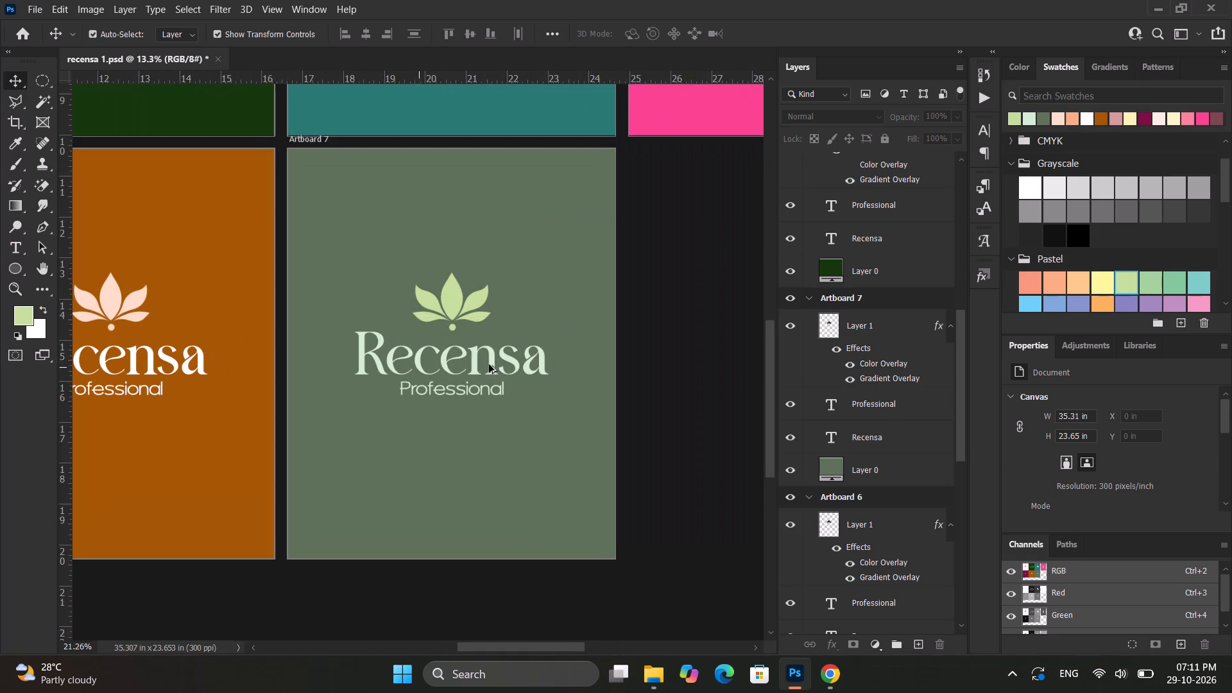
click(489, 364)
double_click(492, 357)
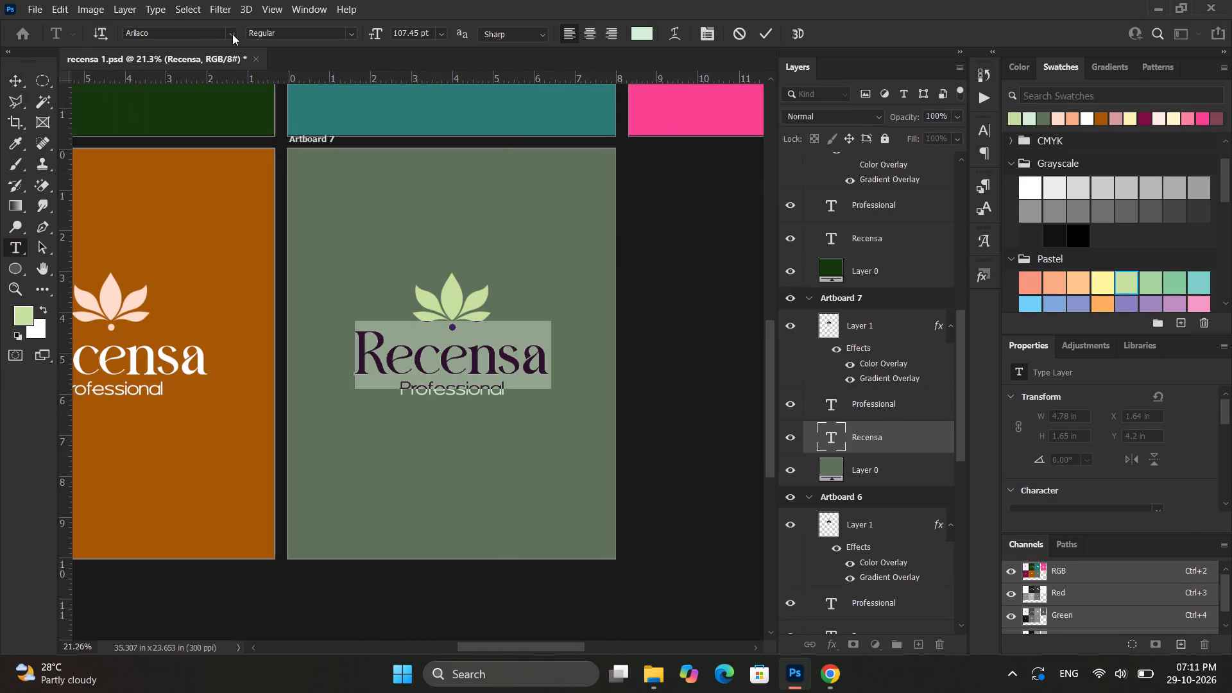
click(234, 35)
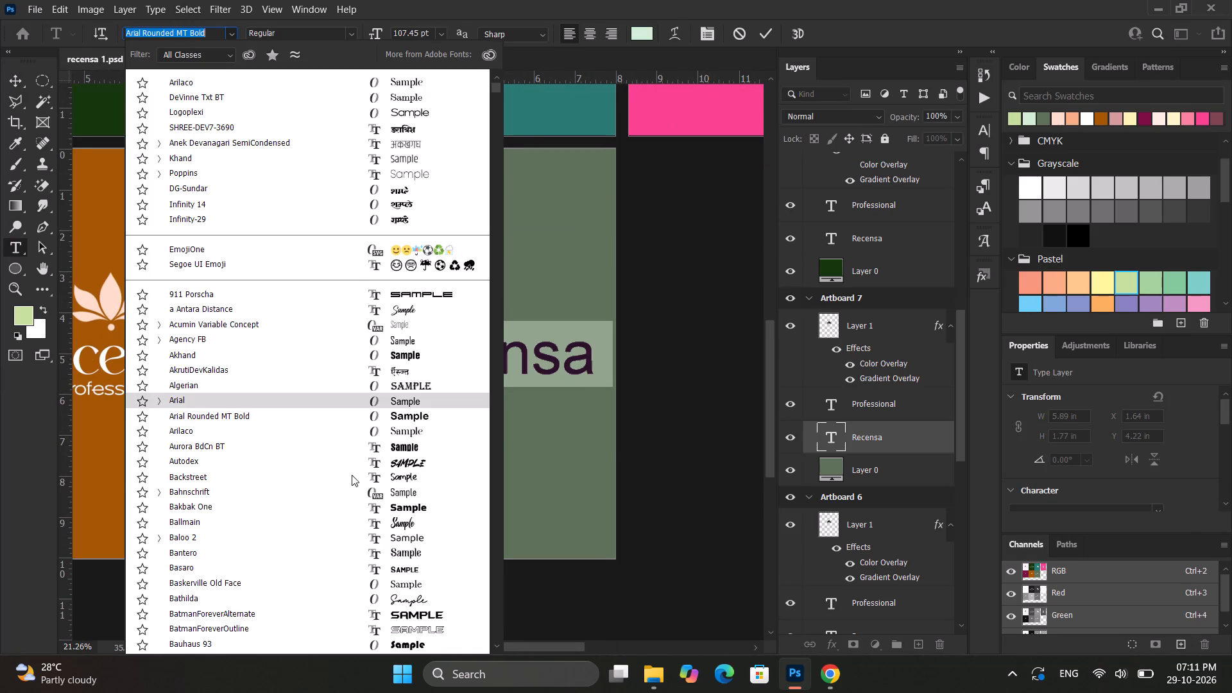
scroll(376, 445, down, 7)
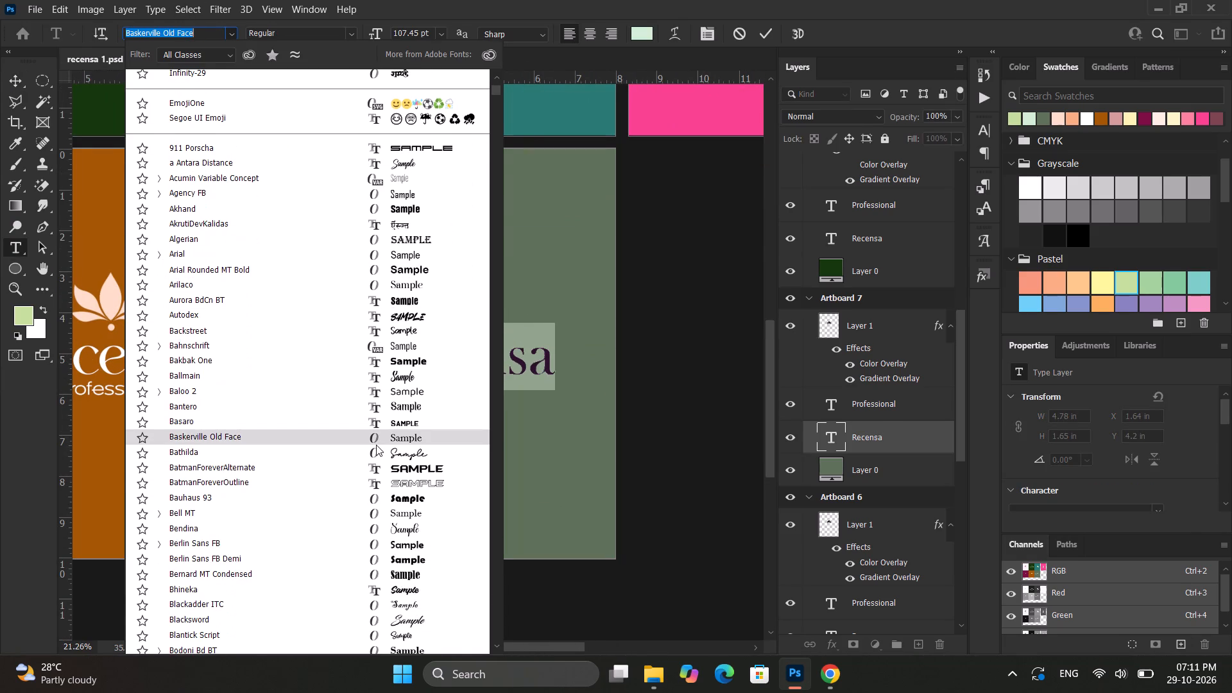
scroll(376, 445, down, 1)
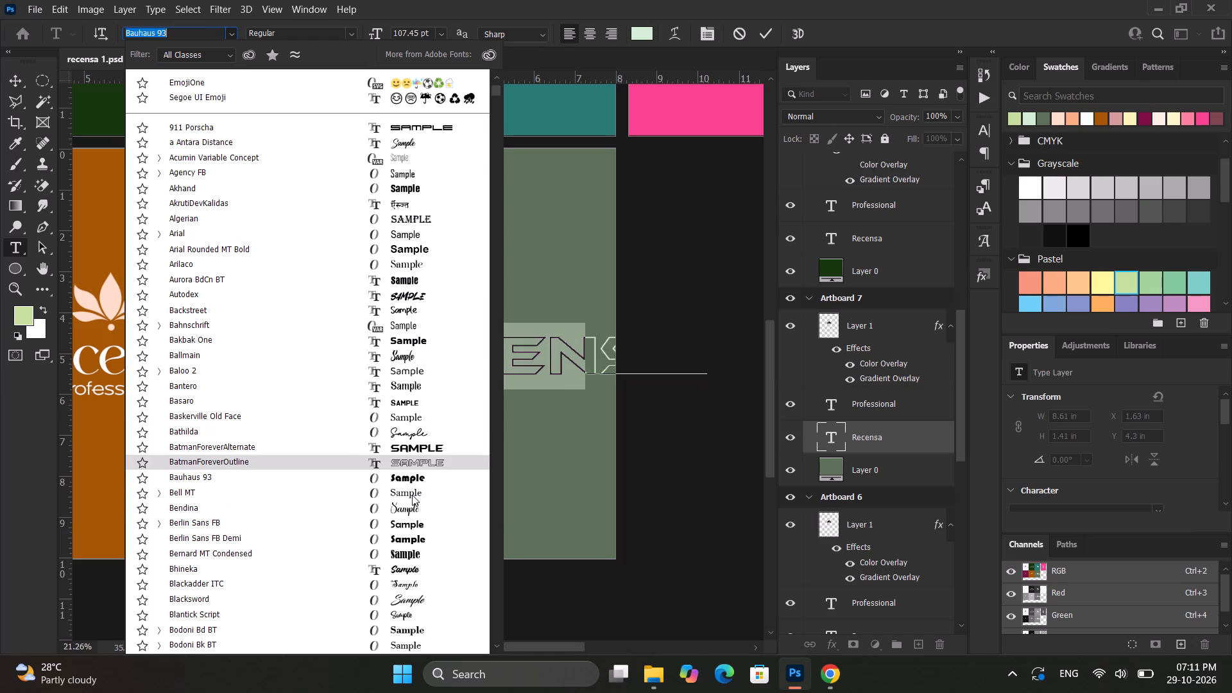
click(438, 582)
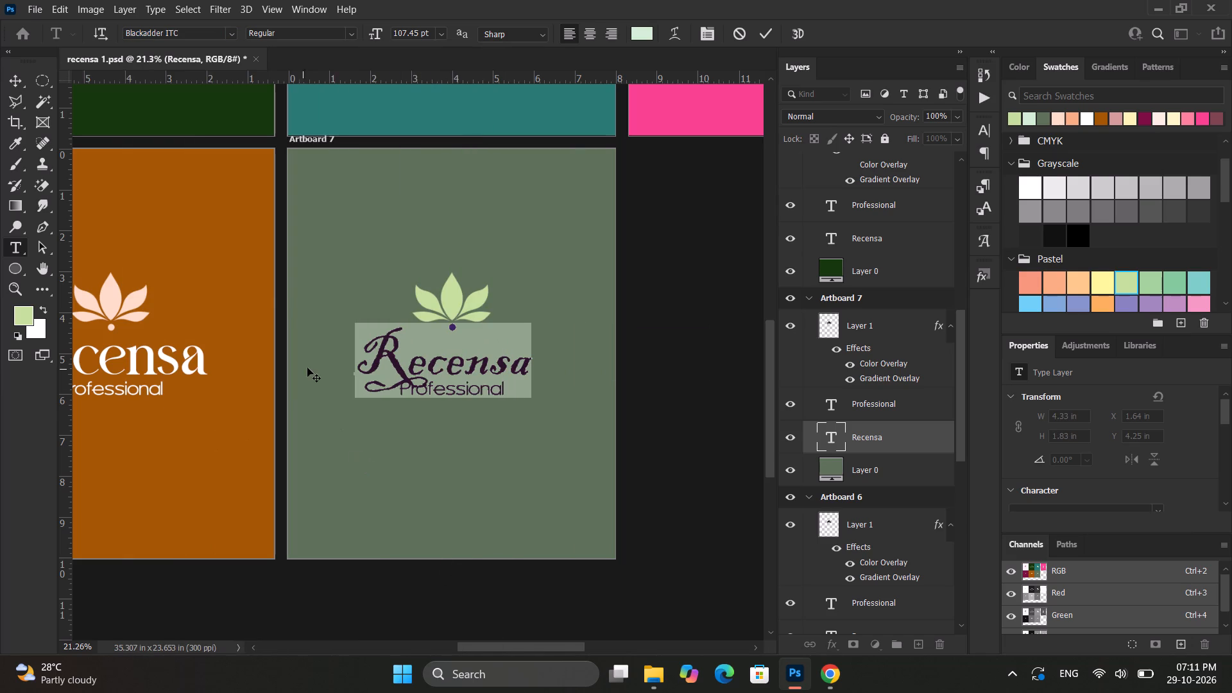
click(8, 73)
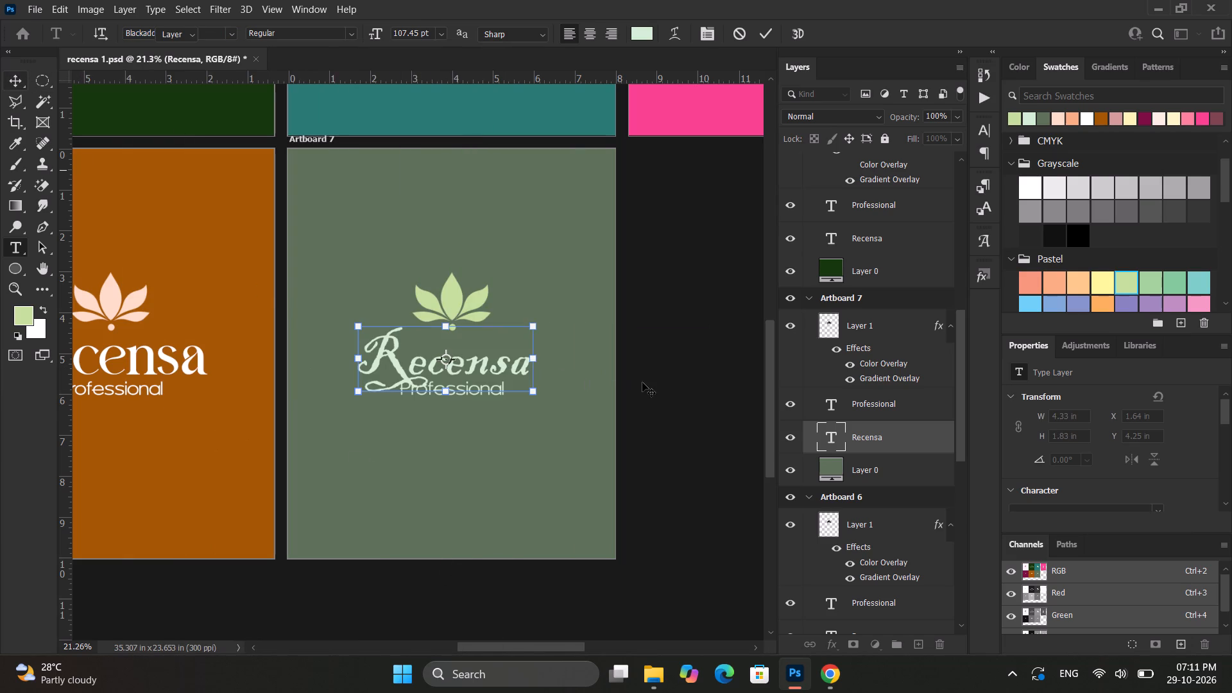
Change the font of Artboard 7's Recensa text to Edwardian Script ITC.
click(642, 382)
alt+scroll(472, 379, up, 16)
click(432, 350)
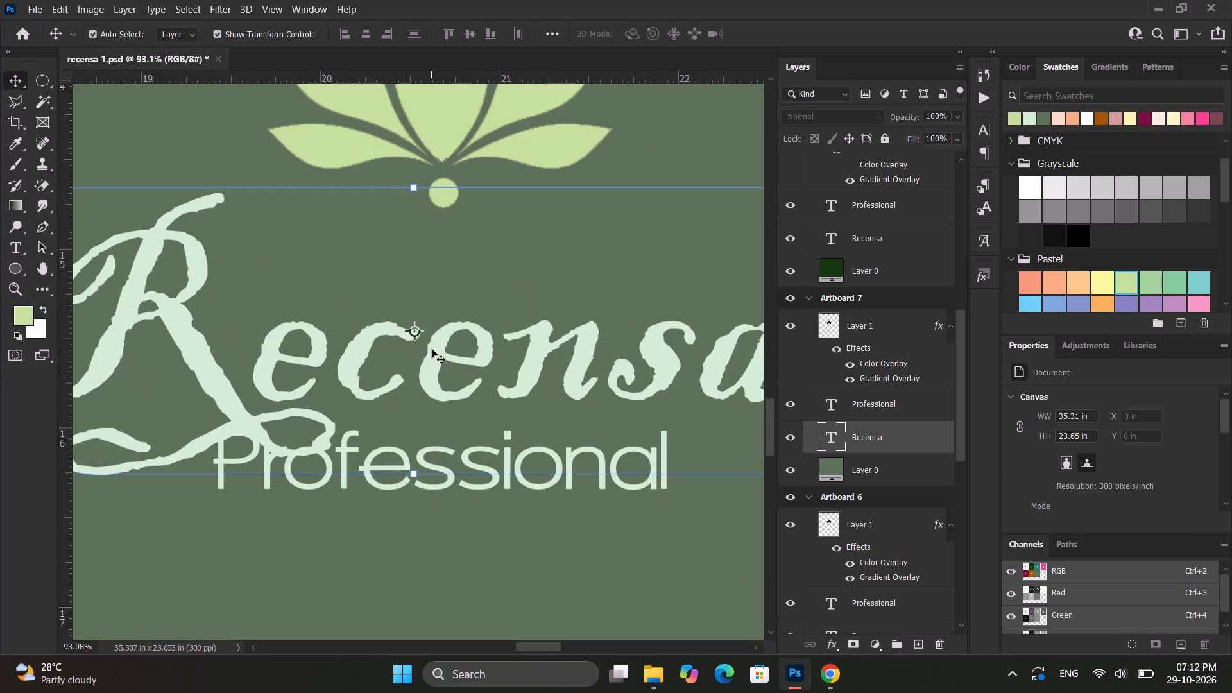
double_click(432, 347)
click(238, 31)
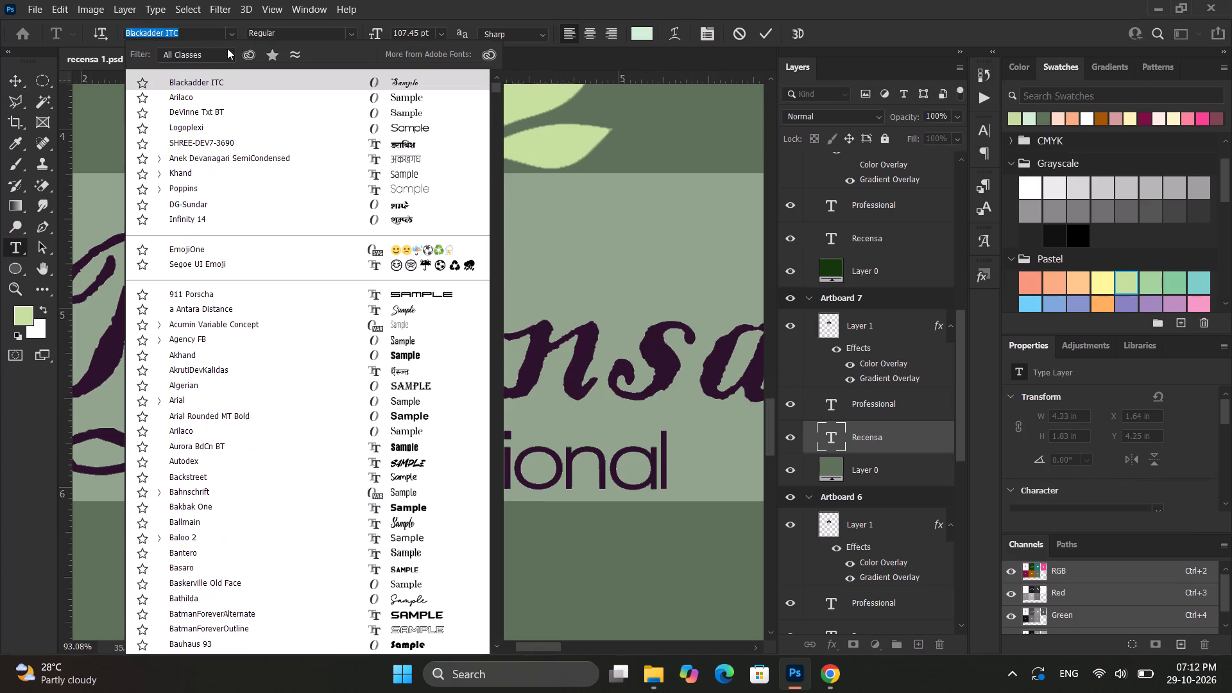
scroll(302, 421, down, 12)
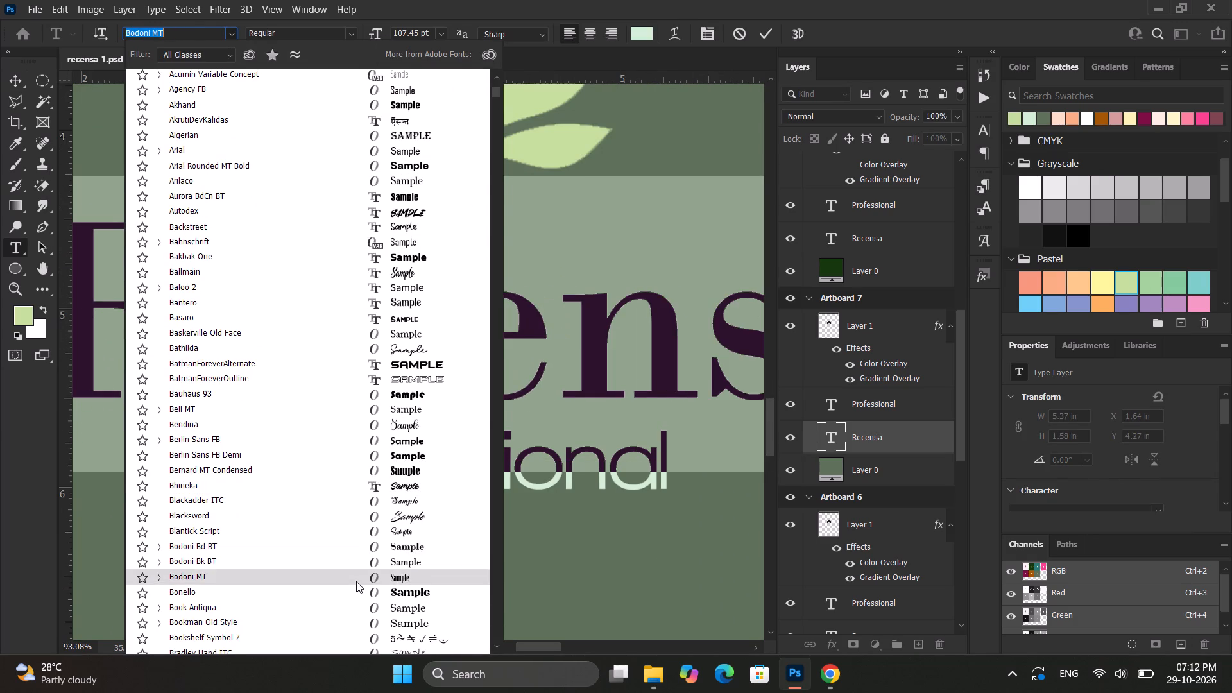
scroll(356, 583, down, 8)
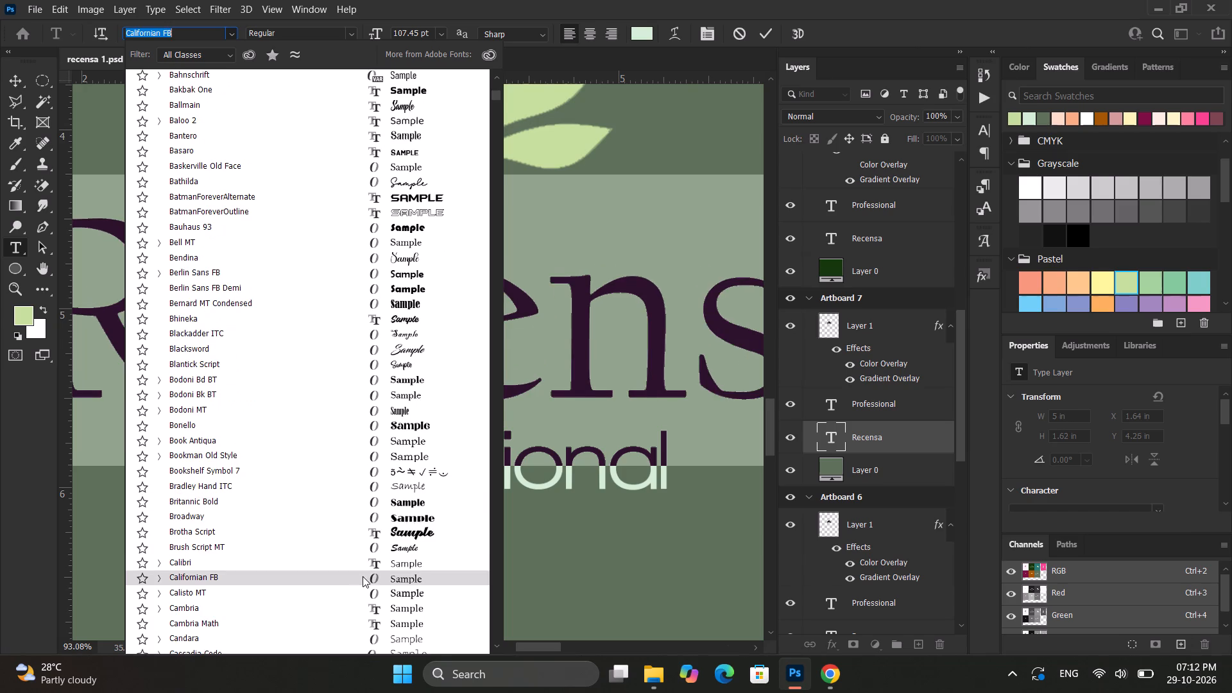
scroll(375, 603, down, 8)
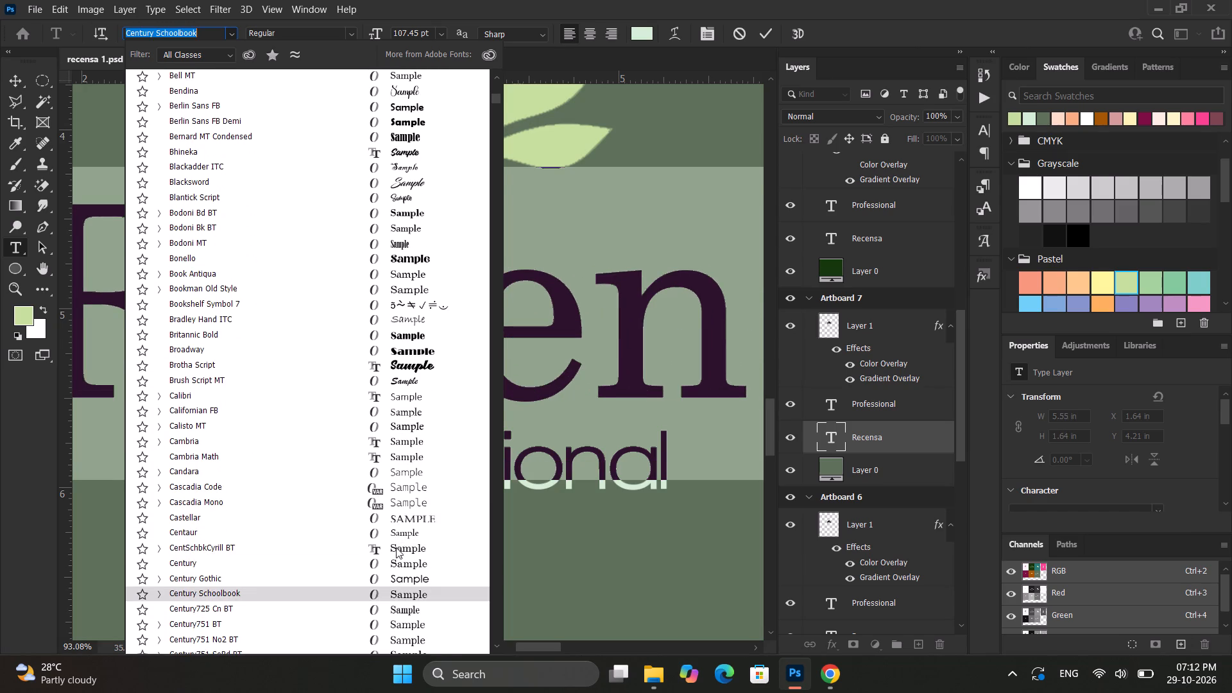
scroll(407, 522, down, 6)
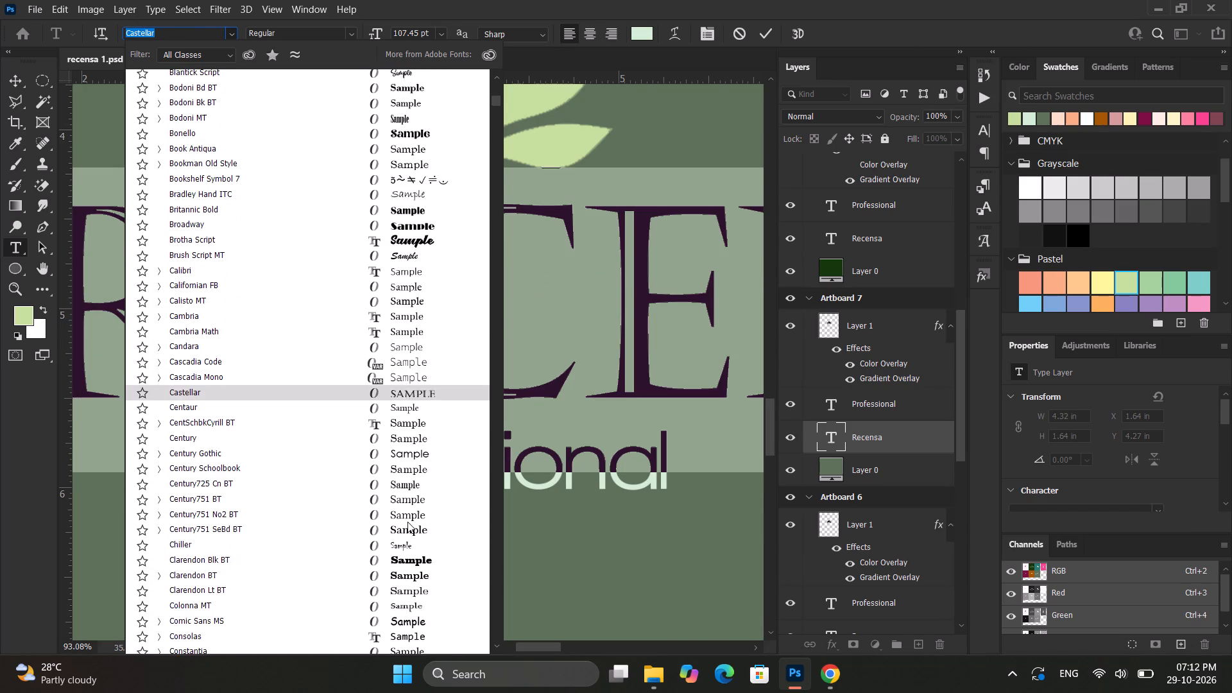
scroll(407, 522, down, 2)
scroll(406, 591, down, 1)
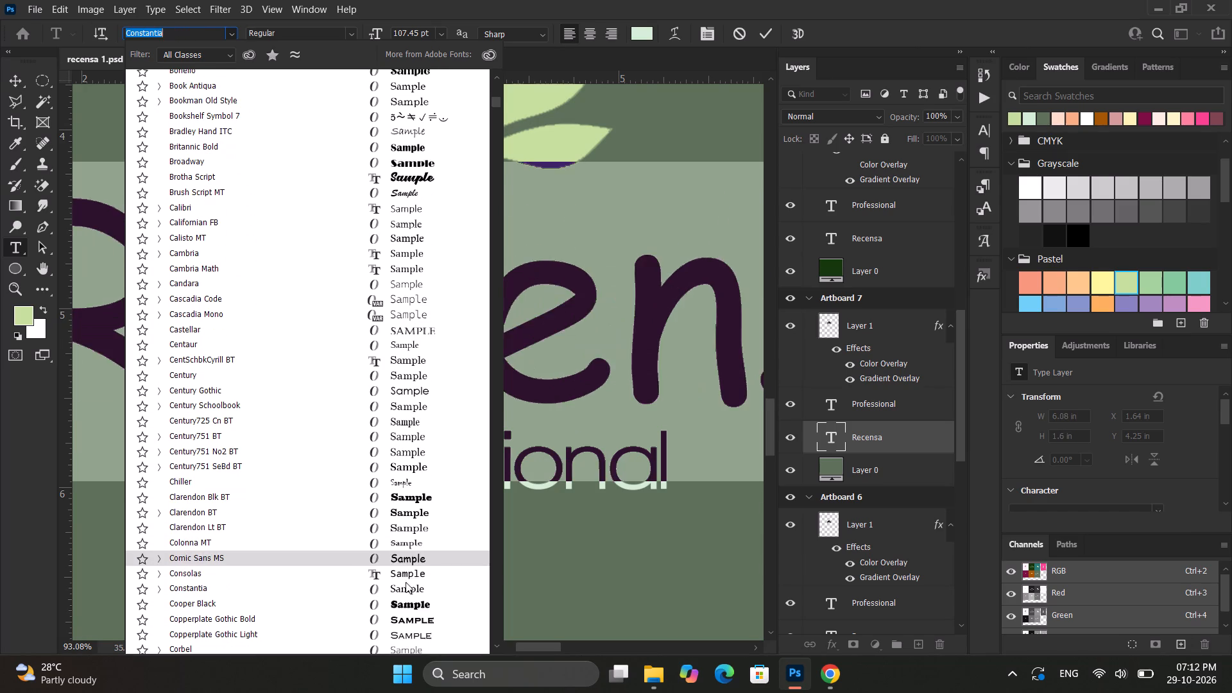
scroll(425, 556, down, 5)
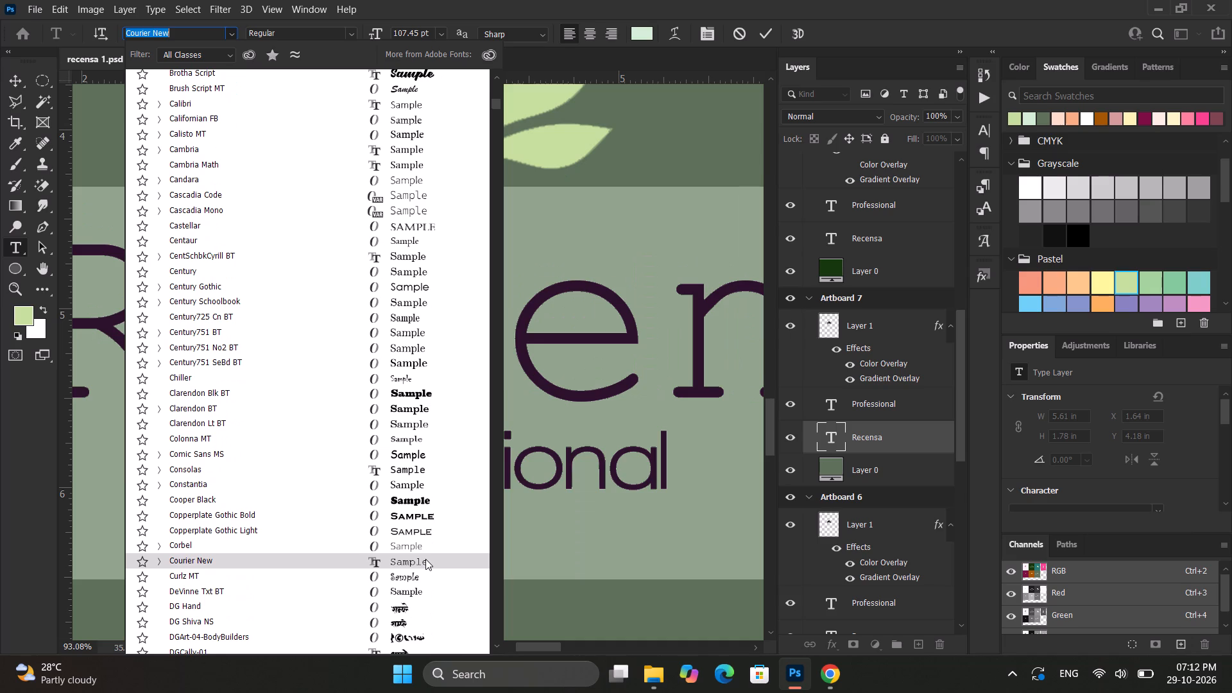
scroll(427, 556, down, 4)
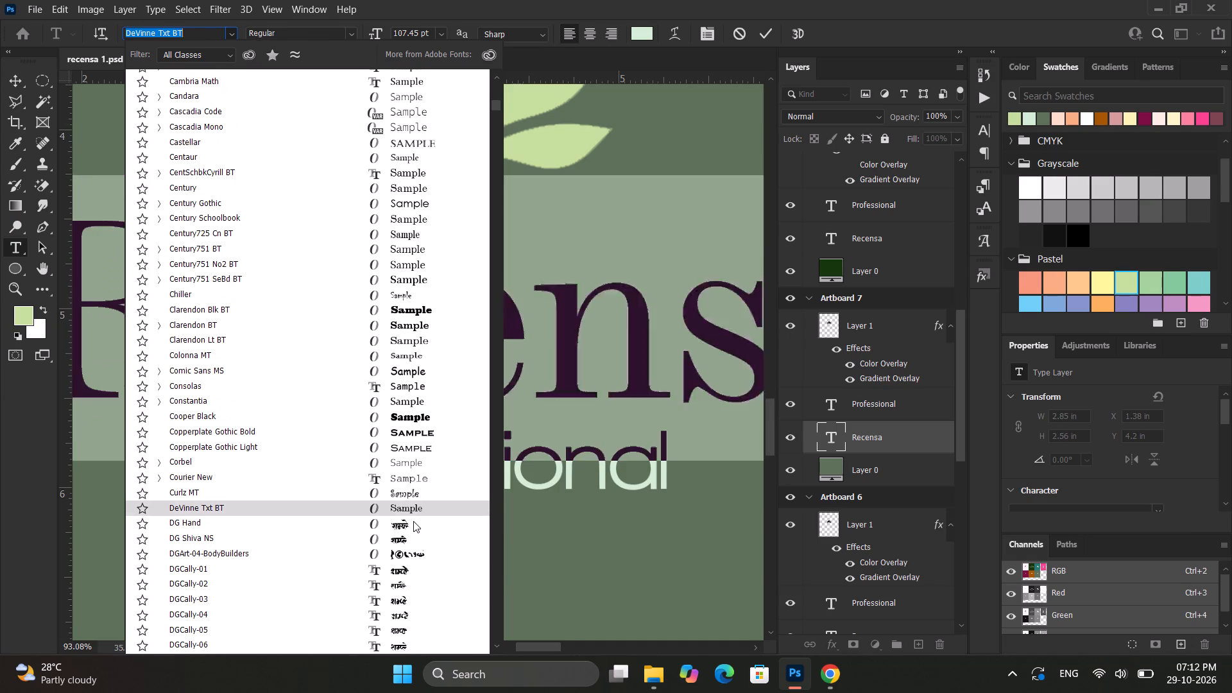
scroll(412, 579, down, 10)
scroll(443, 532, down, 13)
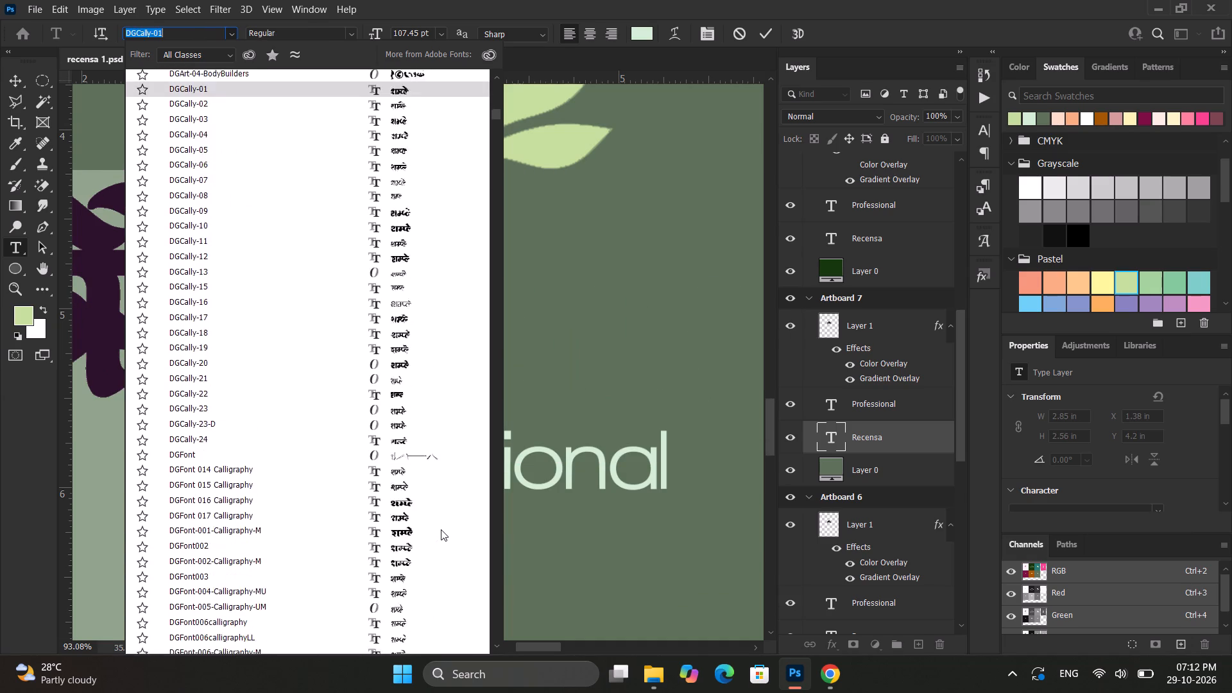
scroll(441, 529, down, 11)
scroll(441, 529, down, 20)
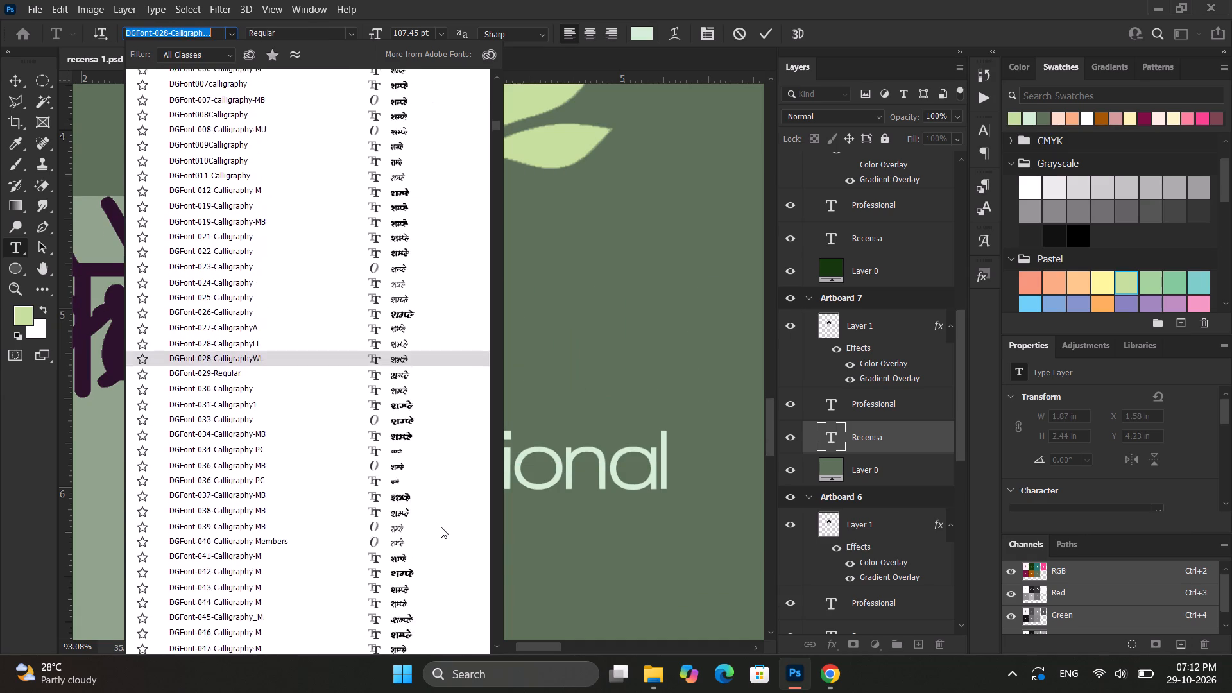
scroll(441, 527, down, 20)
scroll(441, 527, down, 4)
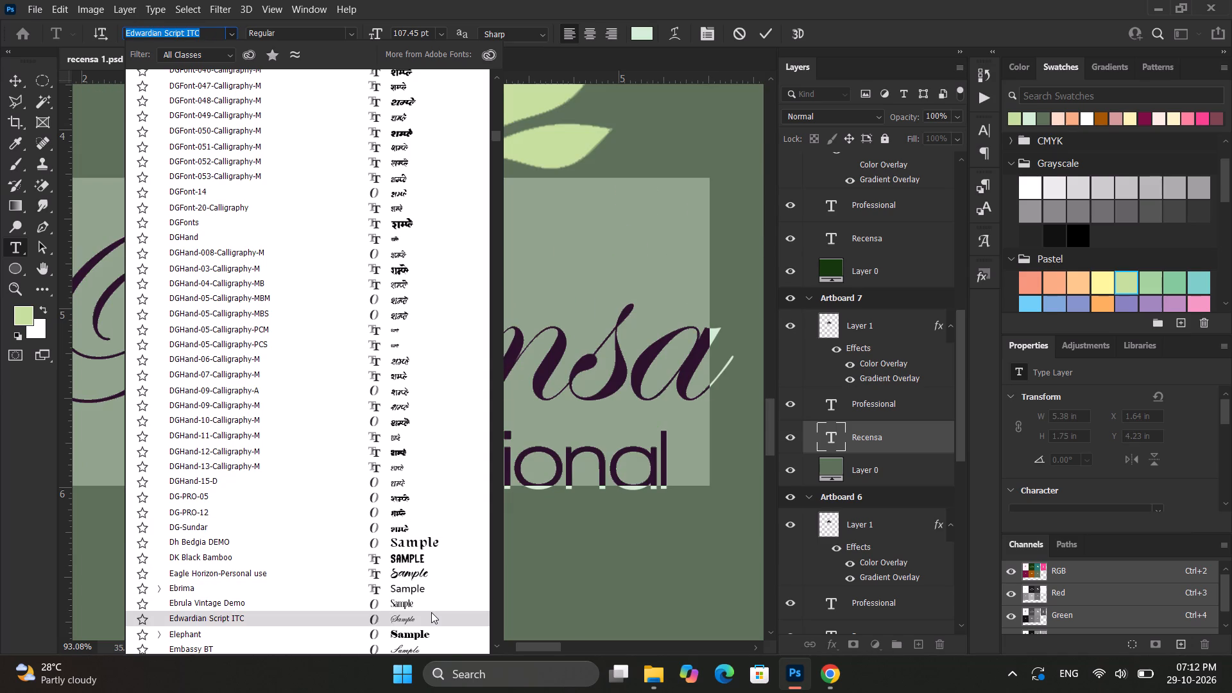
click(431, 612)
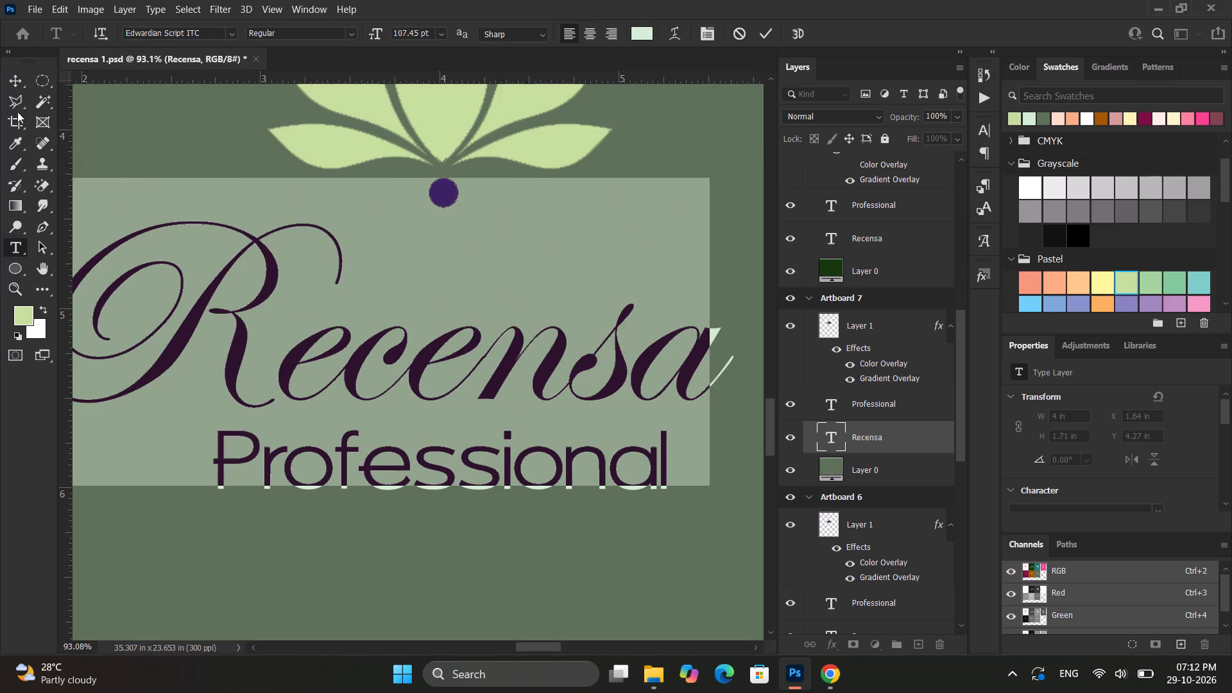
Centre Artboard 7's Recensa text horizontally on its artboard.
click(12, 73)
click(368, 33)
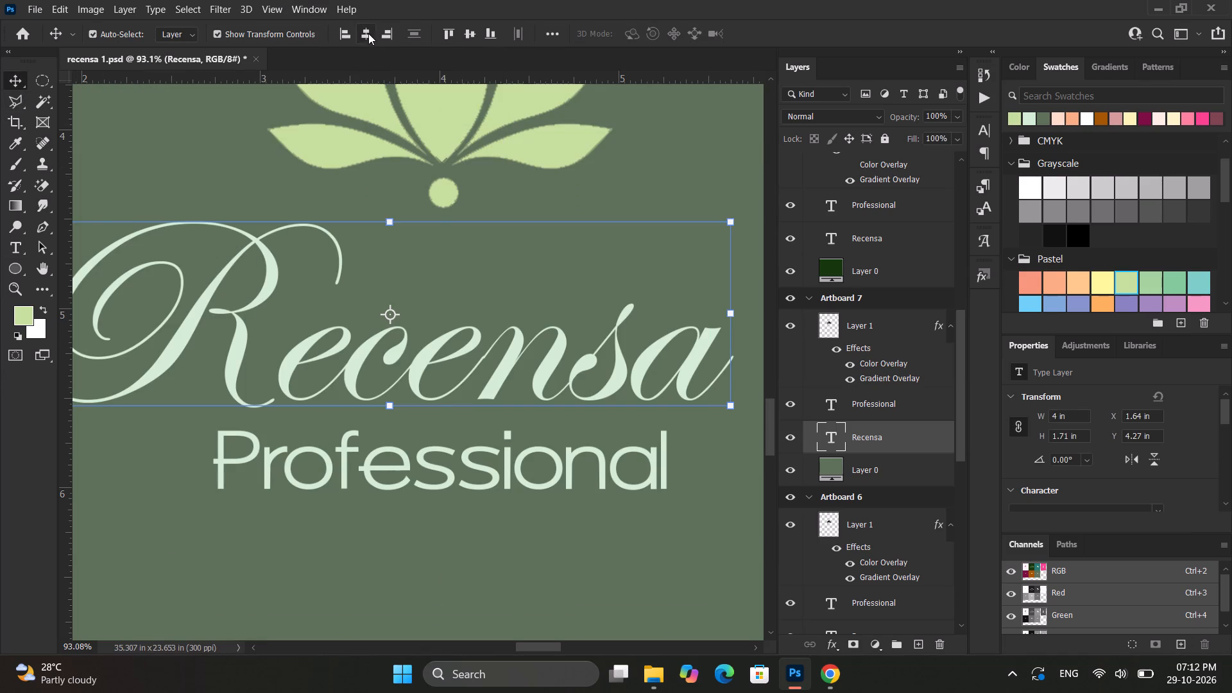
alt+scroll(382, 323, down, 15)
click(615, 363)
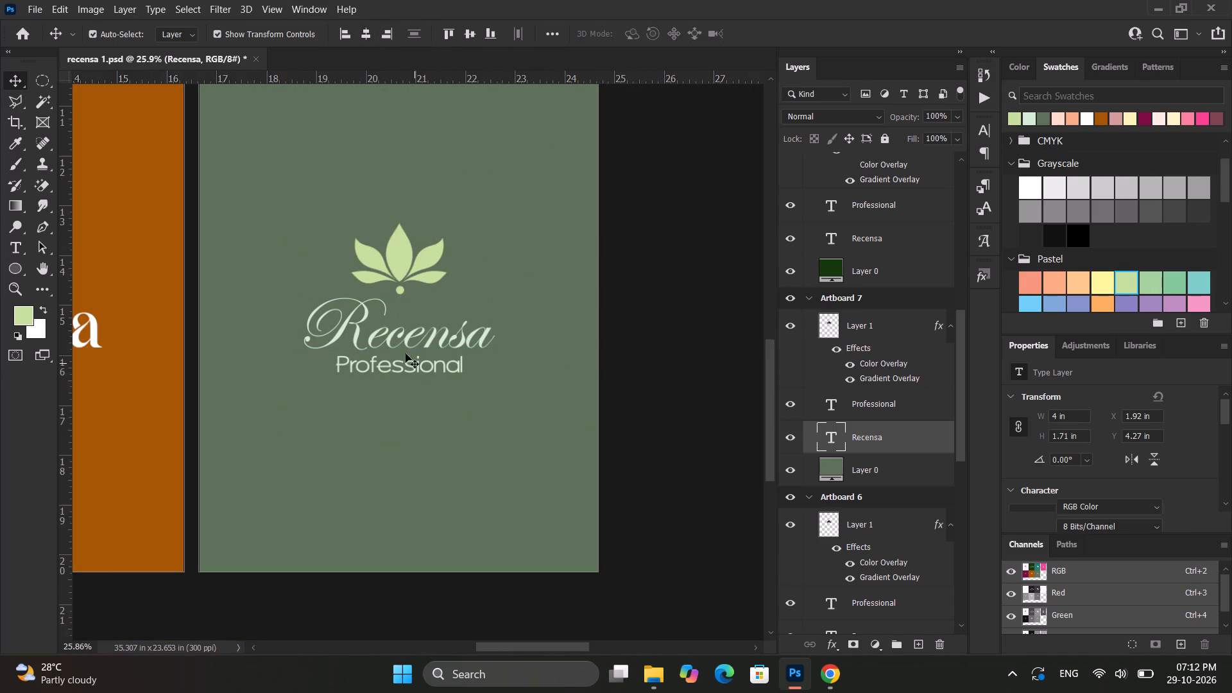
Scale Artboard 7's Recensa text up proportionally to about 121% and apply the transform.
click(402, 343)
alt+drag(492, 295, 497, 290)
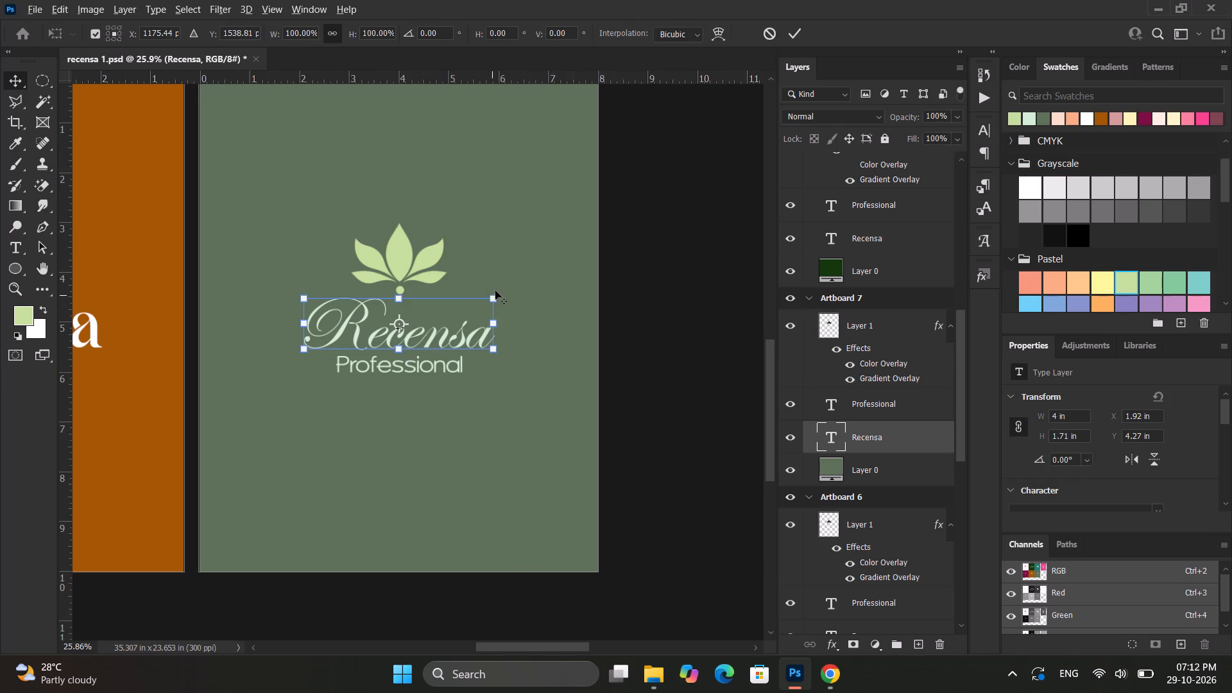
alt+drag(497, 290, 501, 286)
key(ctrl+z)
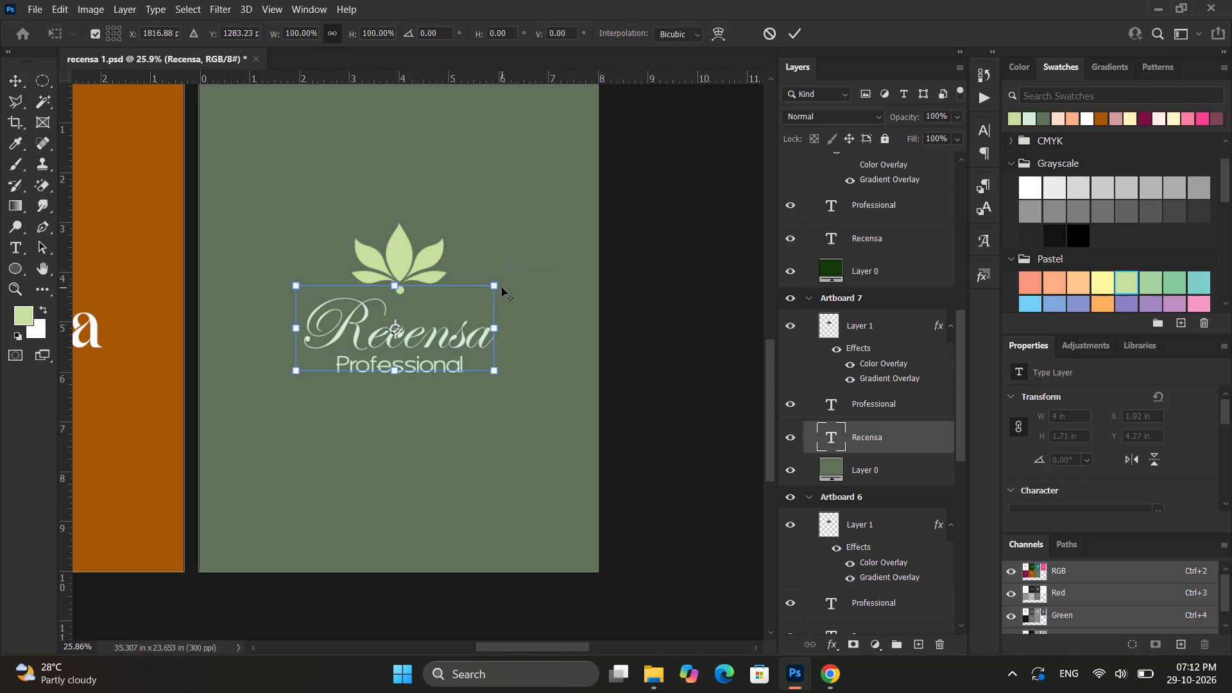
alt+drag(501, 287, 513, 278)
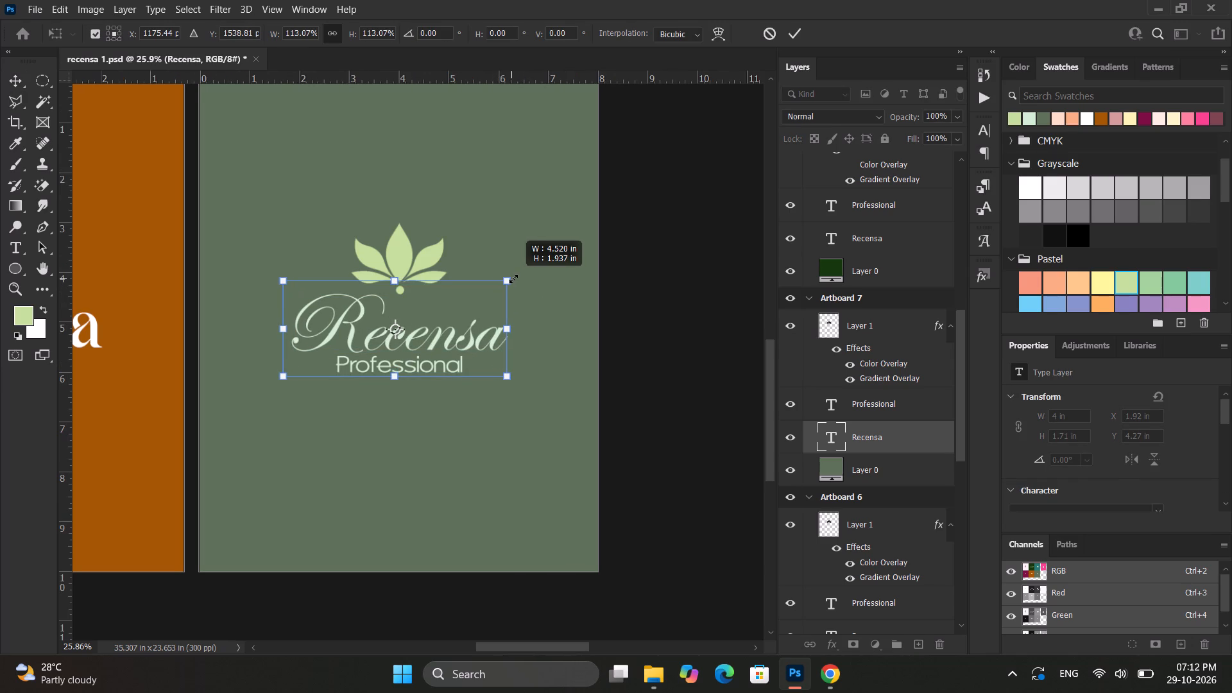
alt+drag(513, 278, 522, 280)
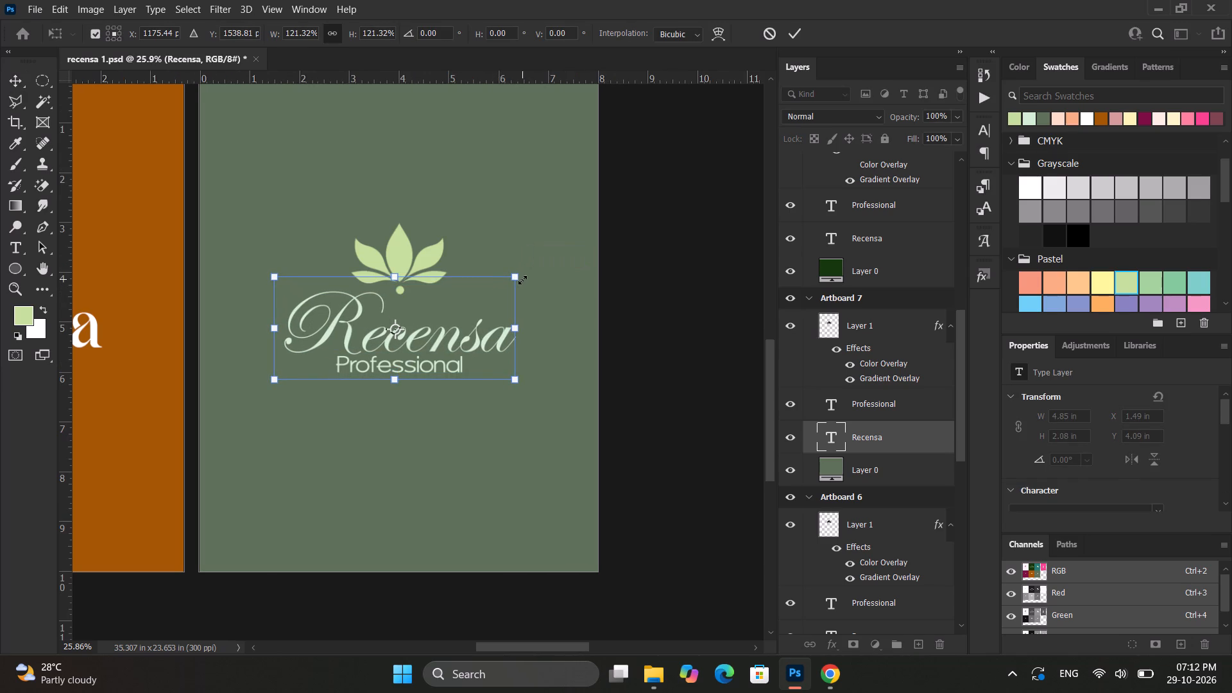
click(789, 36)
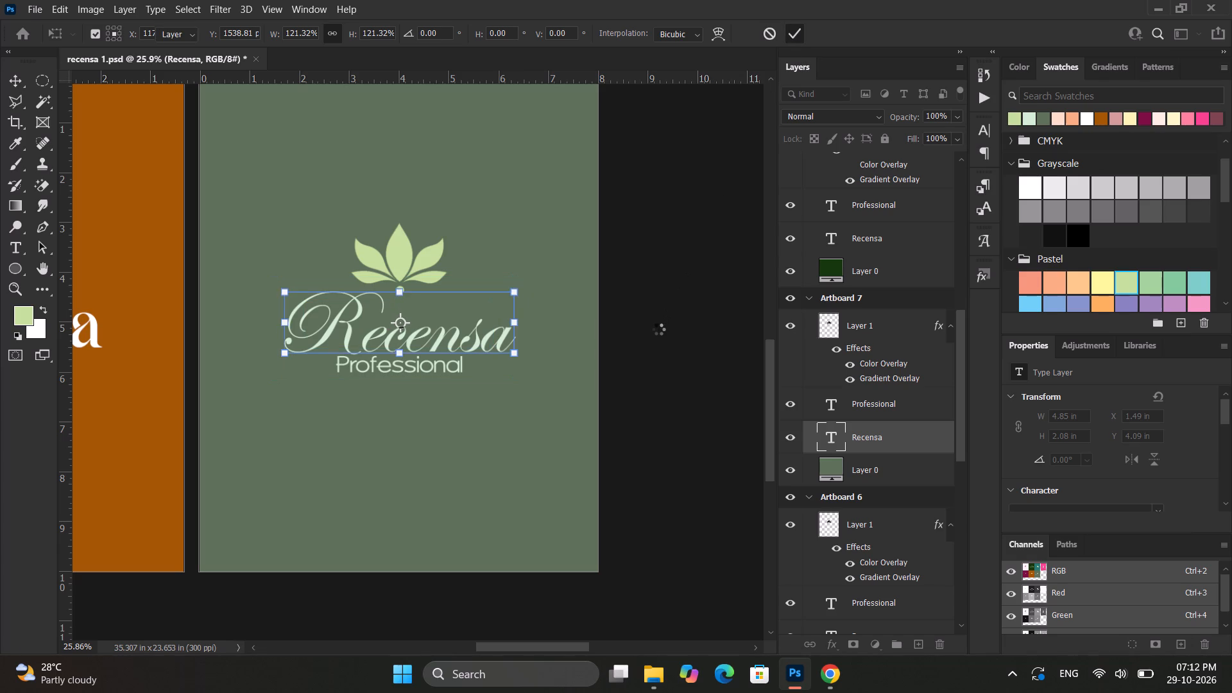
click(658, 329)
Nudge Artboard 7's Professional text slightly down, away from the enlarged Recensa text, to a Y position of 5.65 in.
click(430, 359)
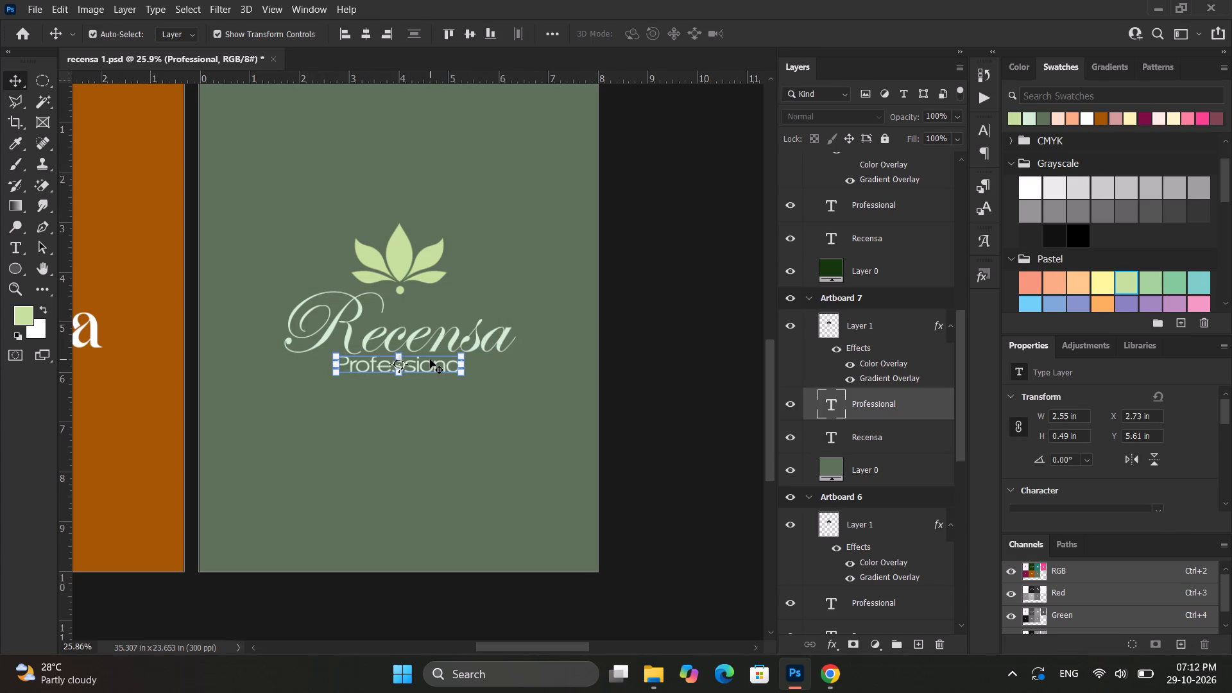
key(shift+Down)
click(708, 364)
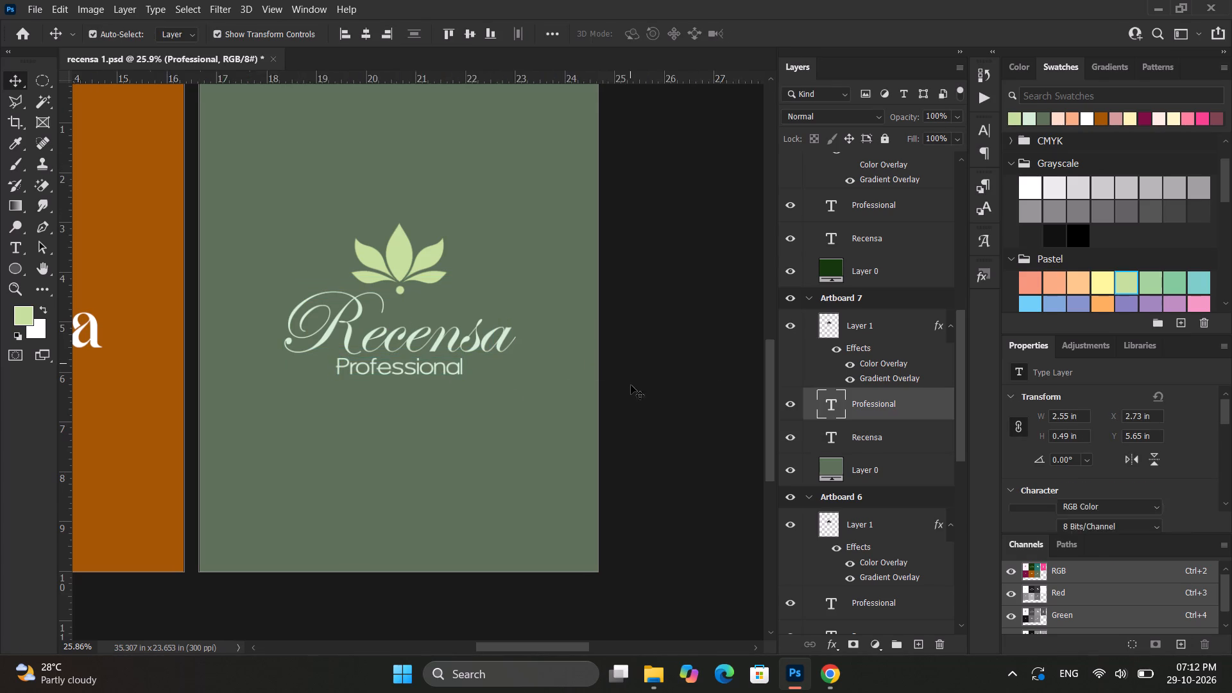
Compare Artboard 7's logo with the colour and font variations on the other artboards.
alt+scroll(631, 384, down, 7)
click(640, 375)
scroll(640, 375, up, 3)
alt+scroll(640, 375, down, 6)
ctrl+scroll(640, 375, up, 3)
ctrl+scroll(640, 375, down, 2)
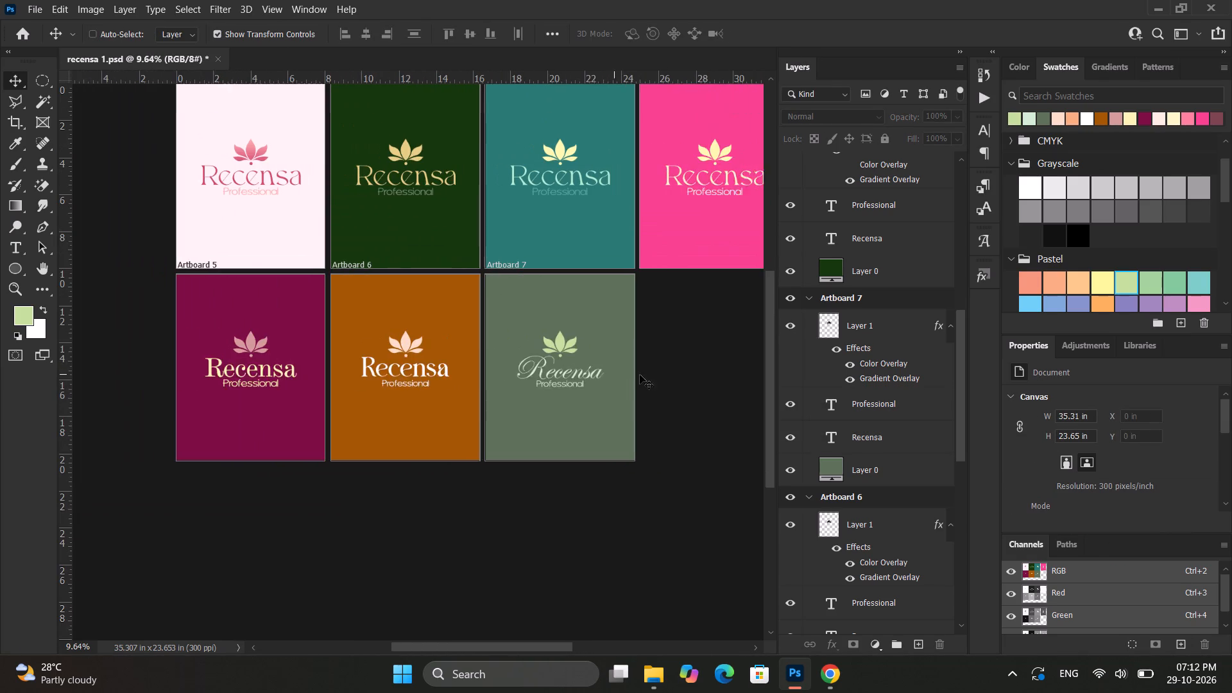
ctrl+scroll(640, 375, down, 2)
Select Artboard 7's Recensa text for editing and preview alternative fonts on it.
alt+scroll(576, 368, up, 9)
click(526, 370)
double_click(542, 373)
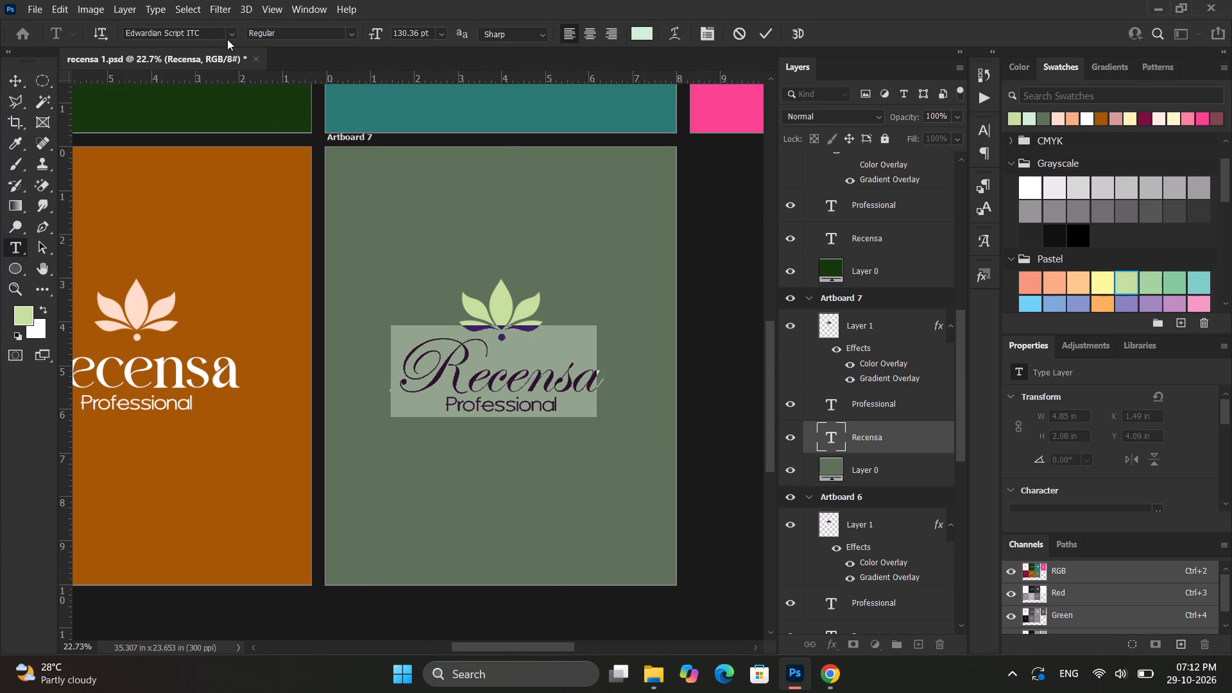
click(227, 39)
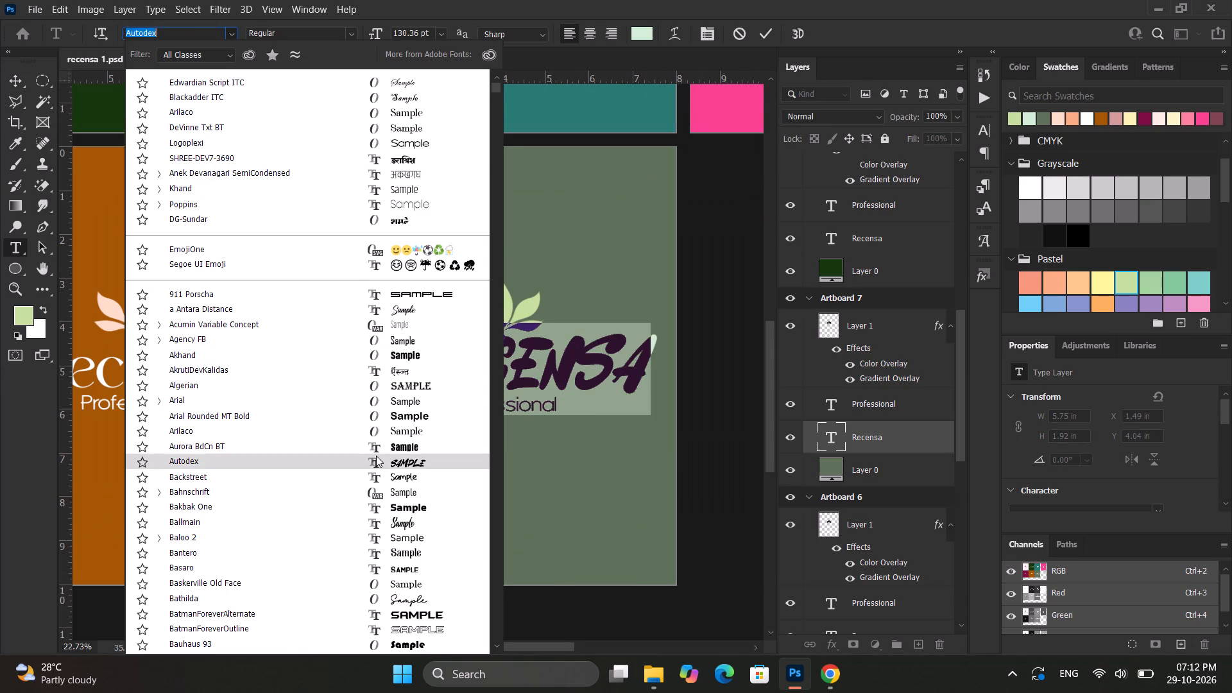
click(498, 283)
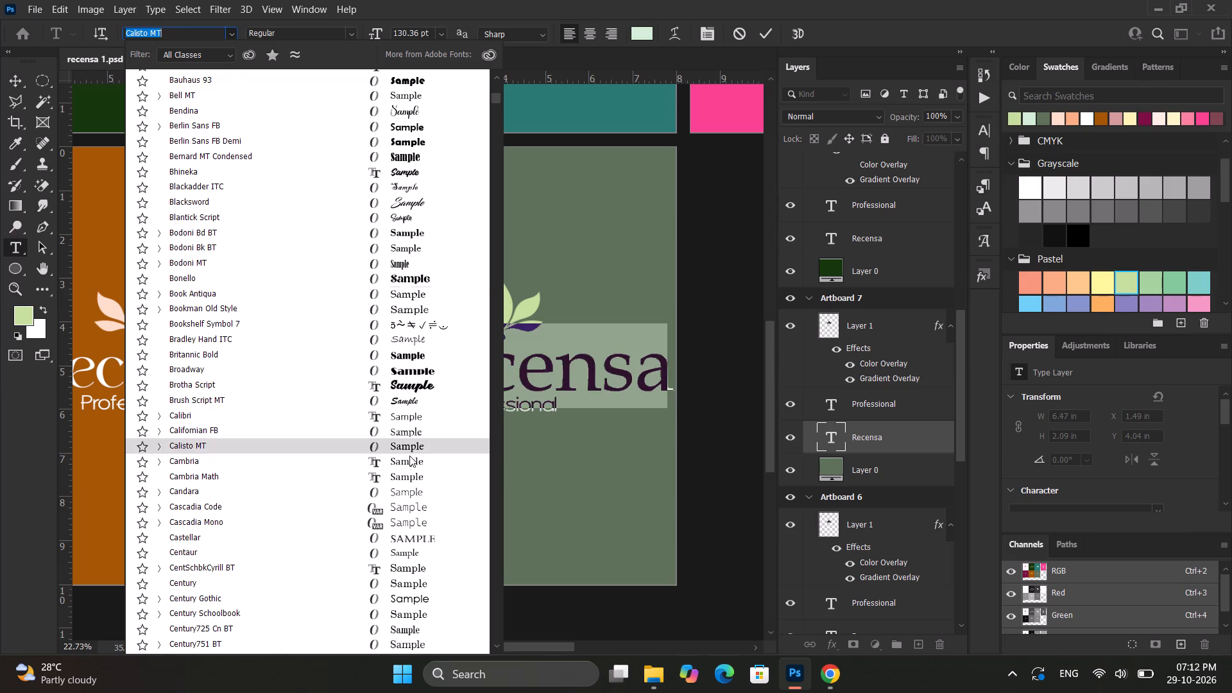
scroll(387, 588, down, 16)
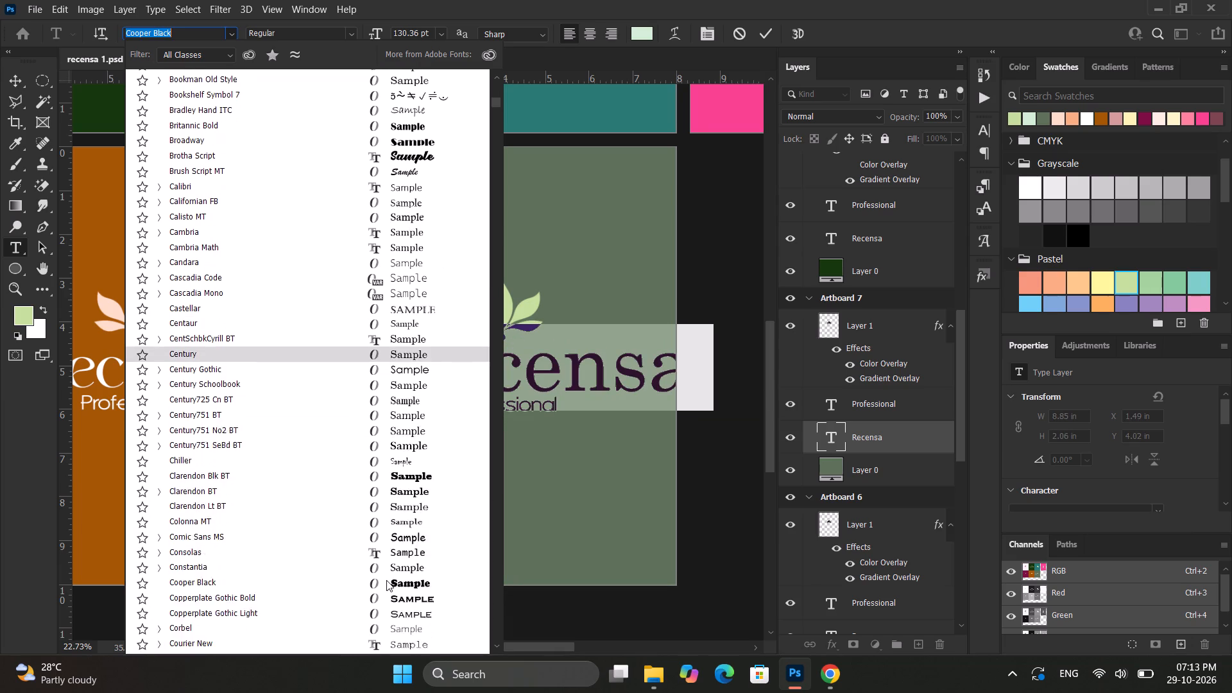
scroll(386, 580, down, 8)
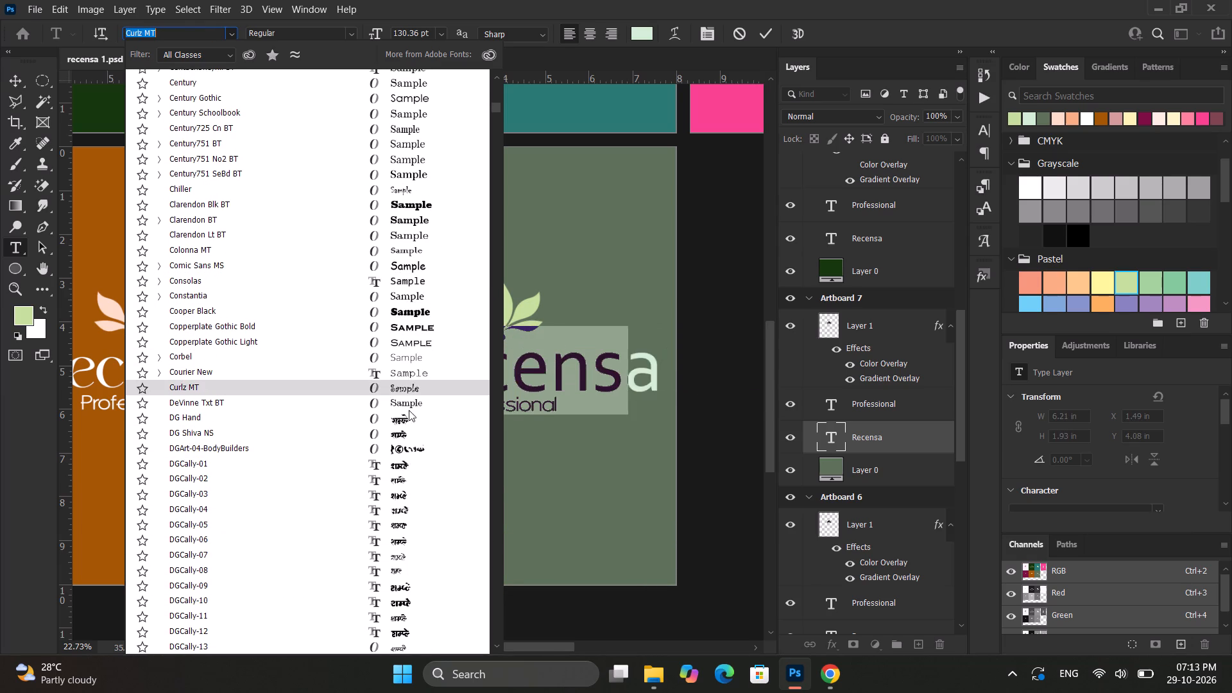
click(492, 164)
triple_click(492, 164)
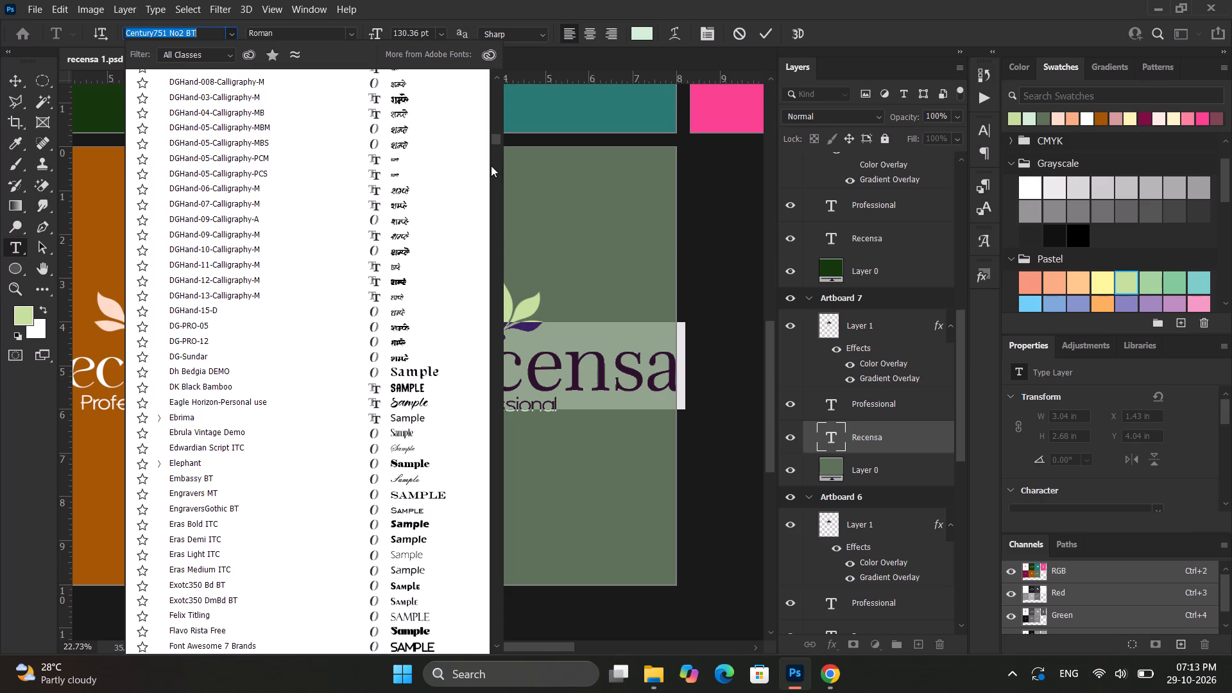
click(491, 166)
click(490, 167)
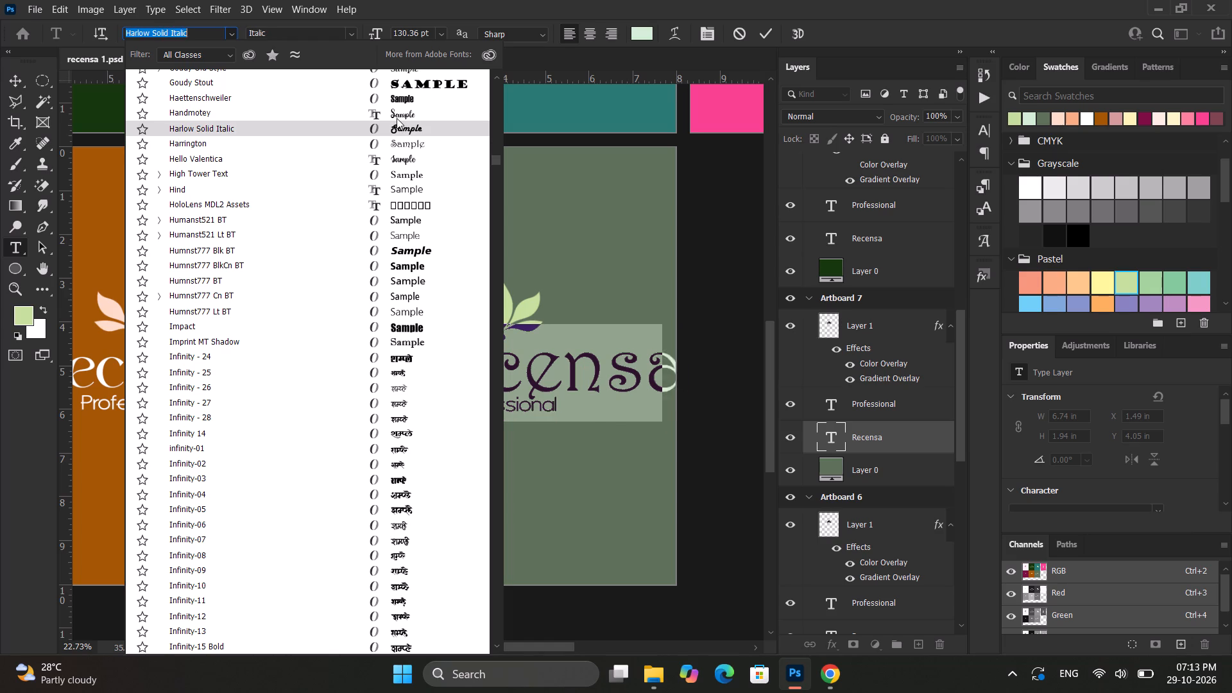
scroll(410, 386, down, 3)
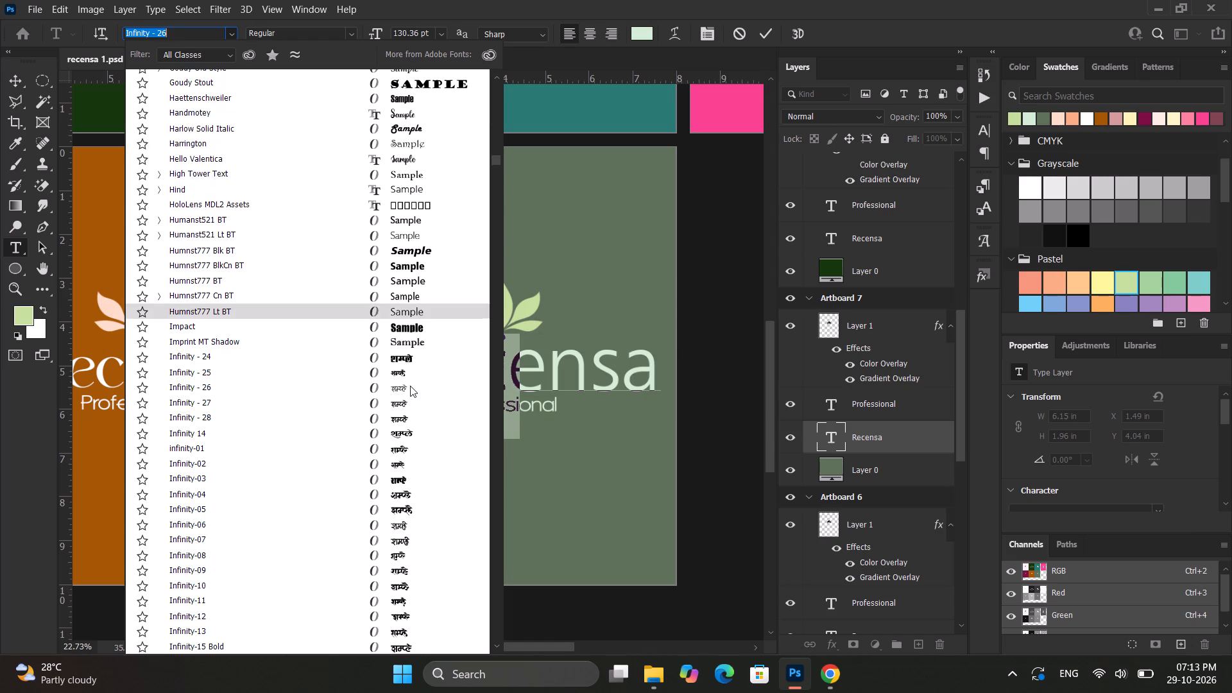
scroll(410, 386, down, 20)
scroll(410, 386, down, 7)
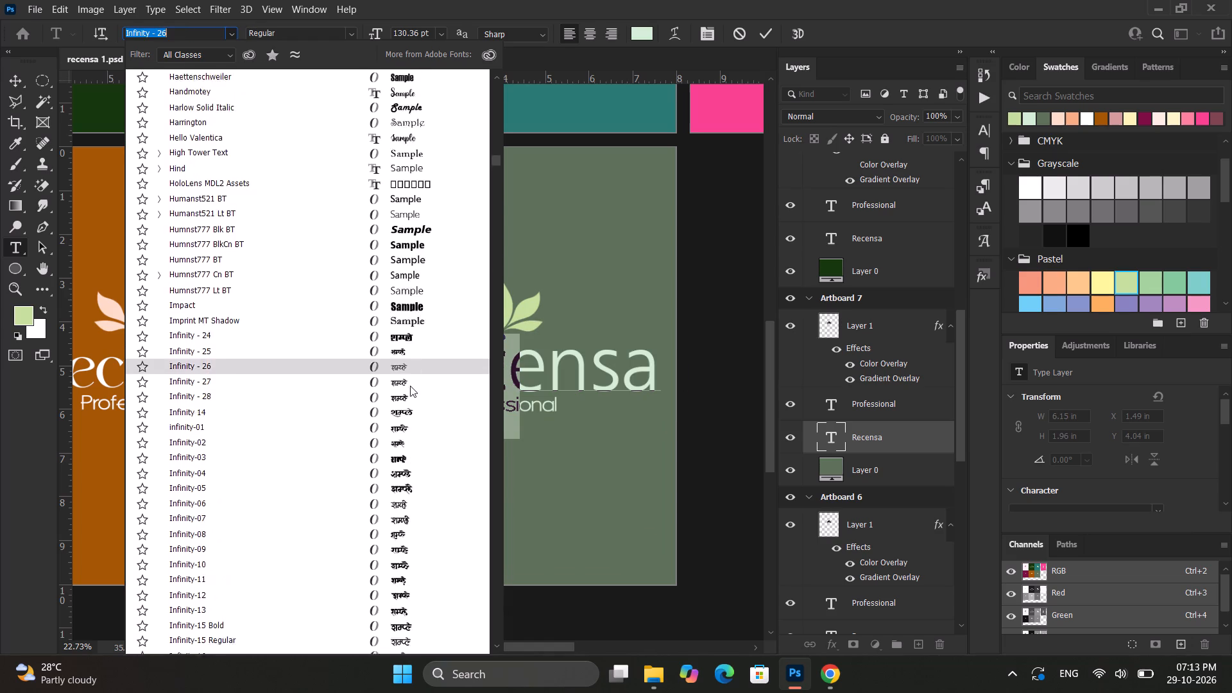
scroll(410, 386, up, 1)
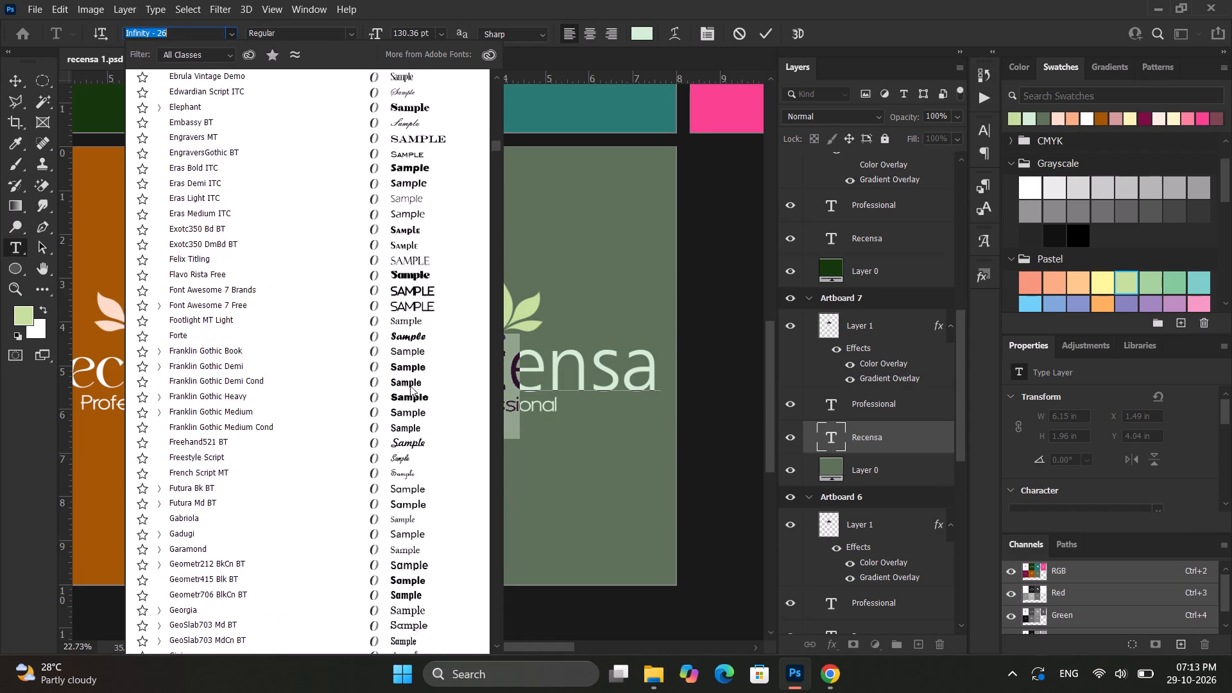
scroll(410, 386, up, 1)
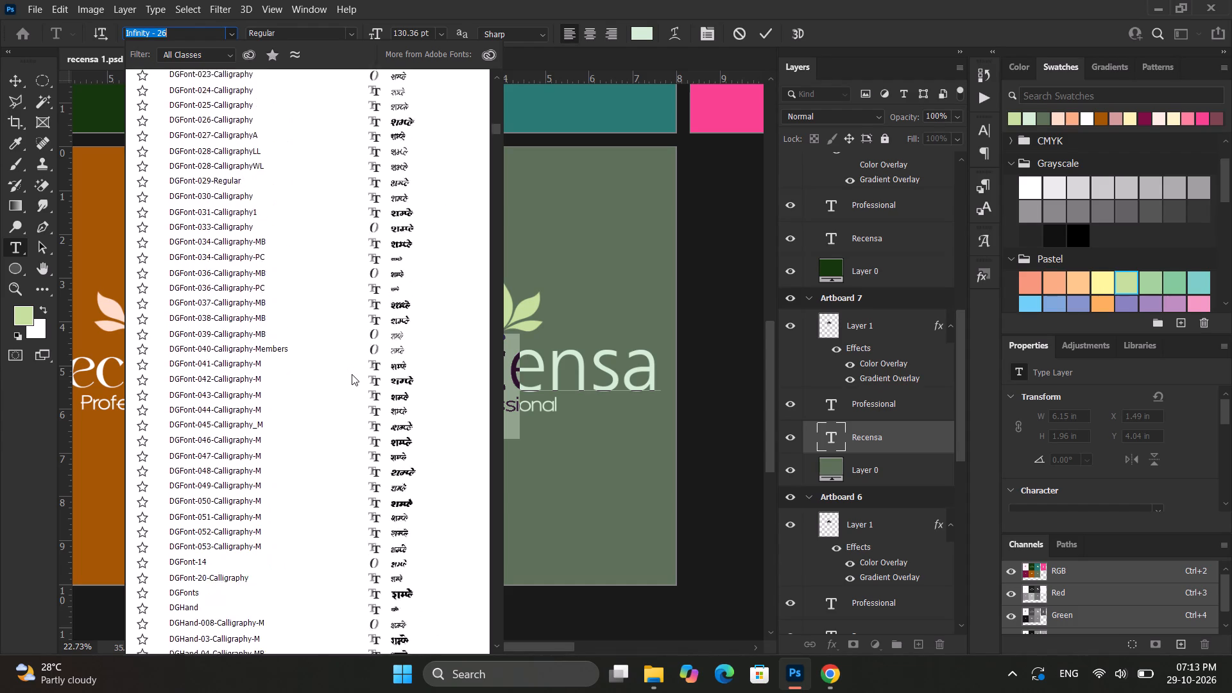
scroll(353, 374, down, 1)
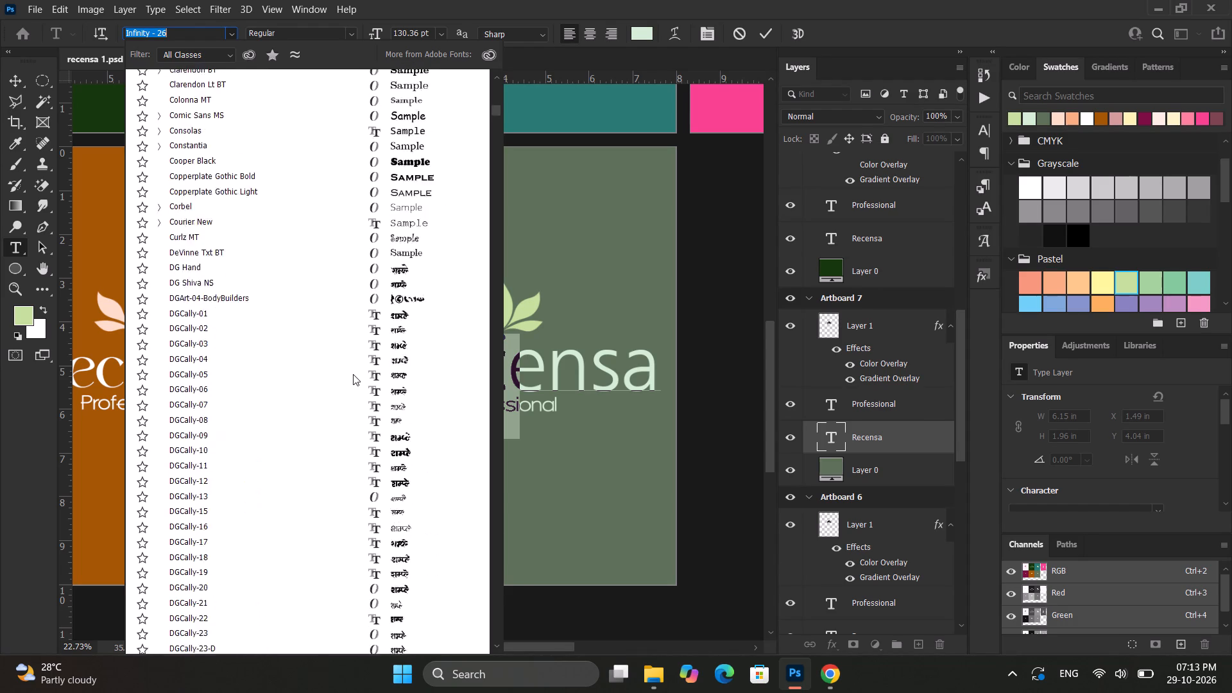
scroll(353, 374, down, 5)
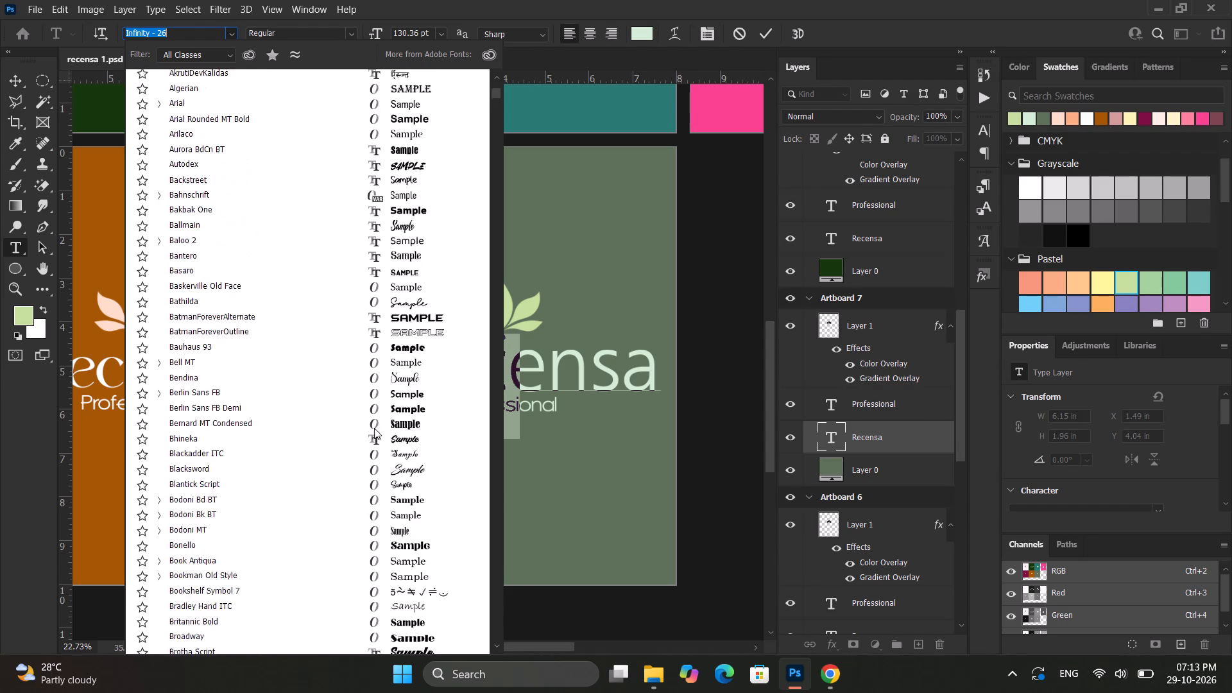
scroll(366, 446, up, 4)
Apply the Aurora BdCn BT Bold font to Artboard 7's Recensa text, commit the text edit and deselect the layer.
click(307, 448)
scroll(307, 448, down, 20)
scroll(307, 448, down, 20)
scroll(307, 448, down, 20)
scroll(307, 448, up, 7)
scroll(307, 448, down, 4)
scroll(307, 448, up, 2)
scroll(307, 448, down, 3)
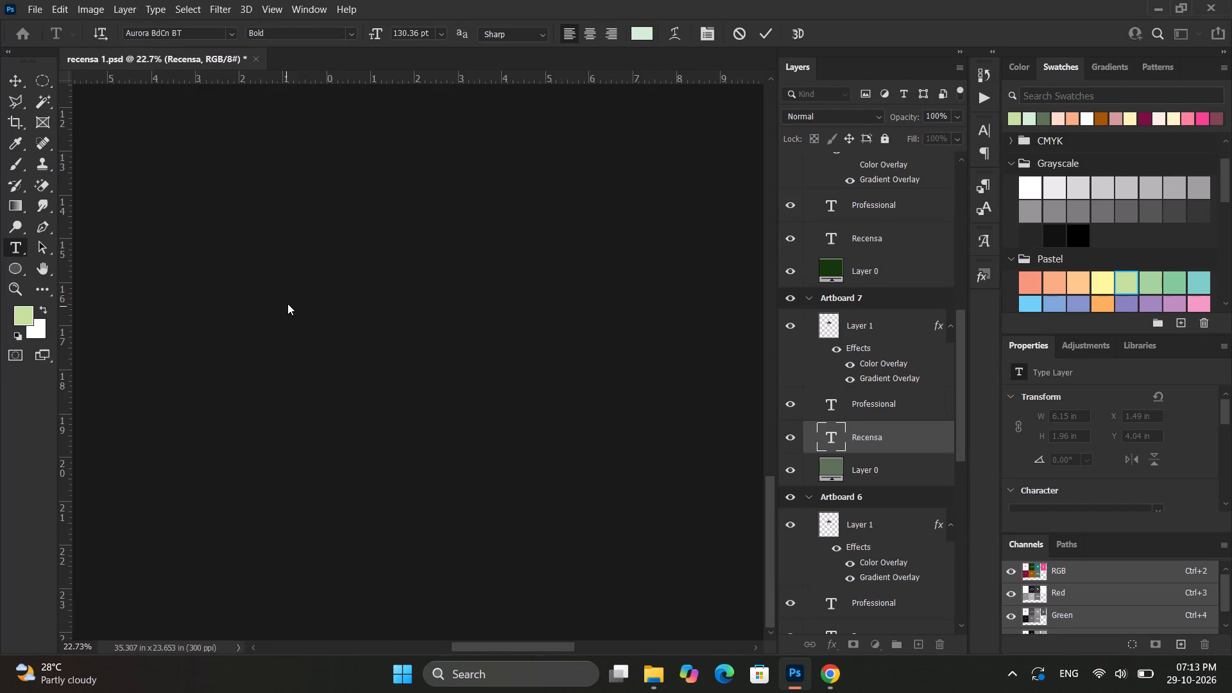
alt+scroll(343, 283, down, 6)
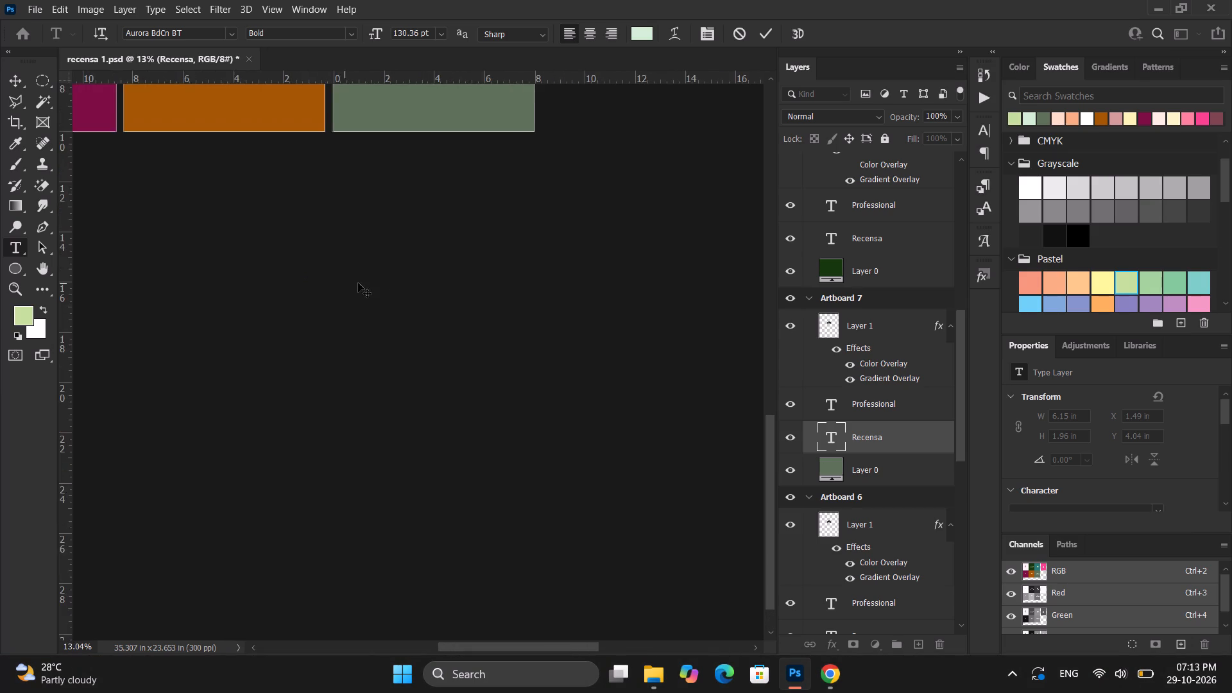
alt+scroll(375, 281, down, 9)
scroll(411, 269, up, 5)
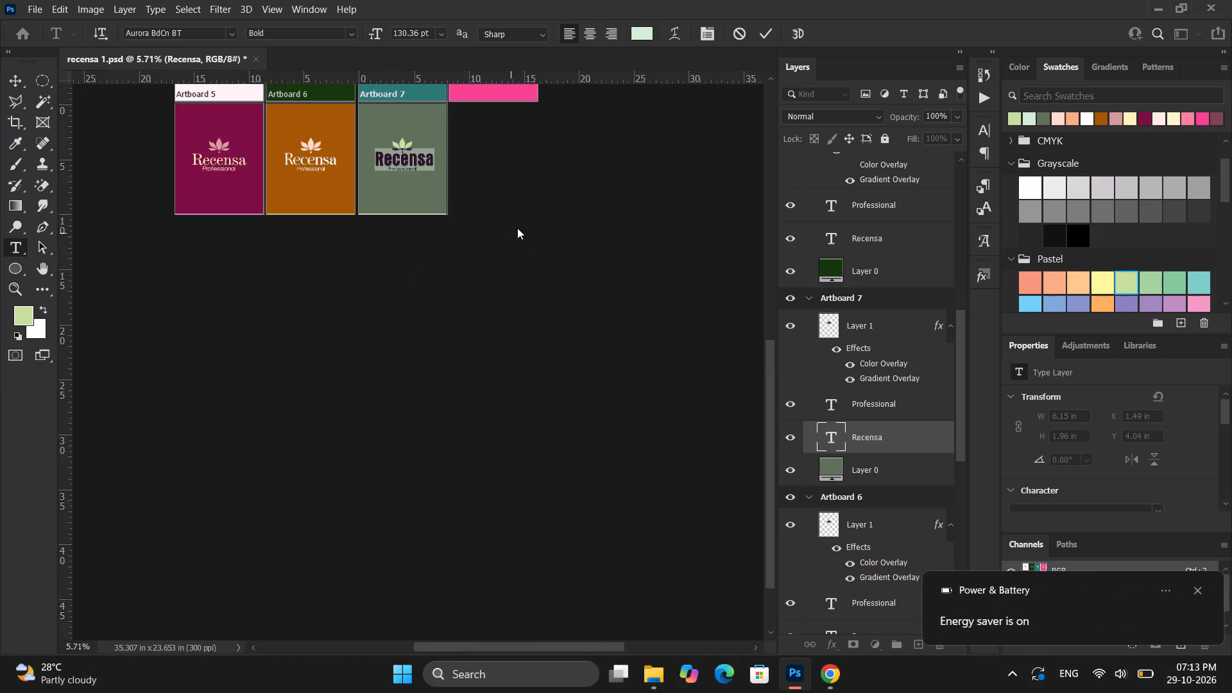
click(1192, 594)
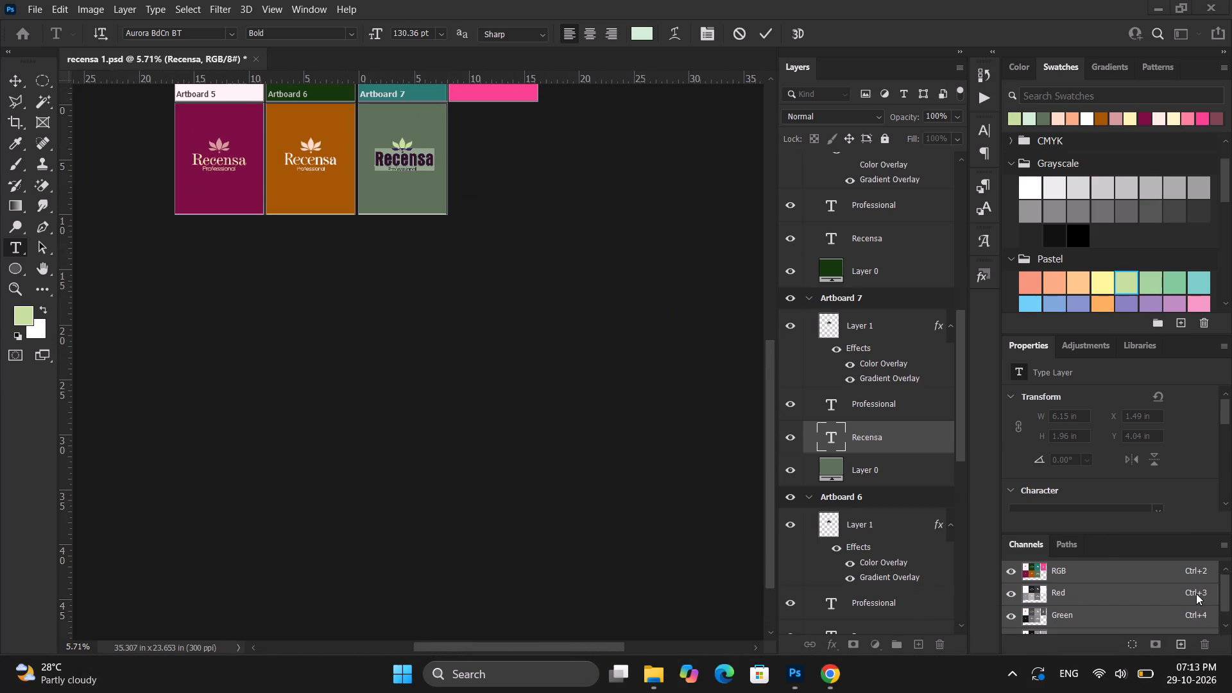
click(511, 223)
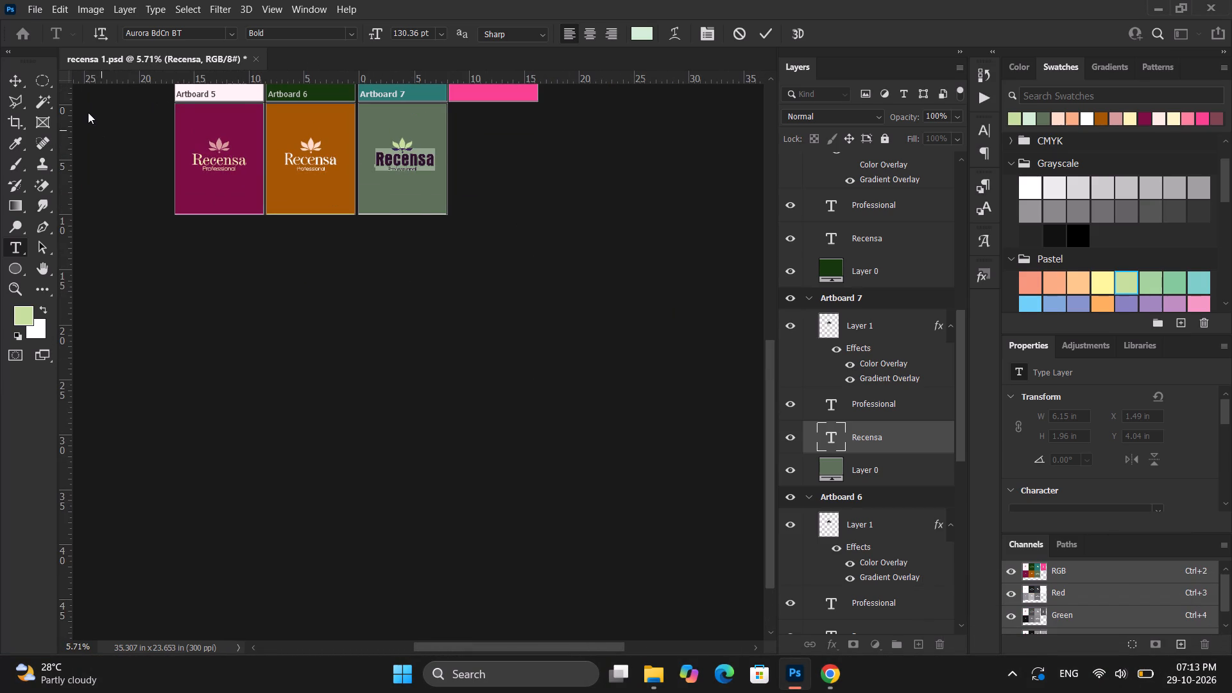
click(3, 69)
click(14, 74)
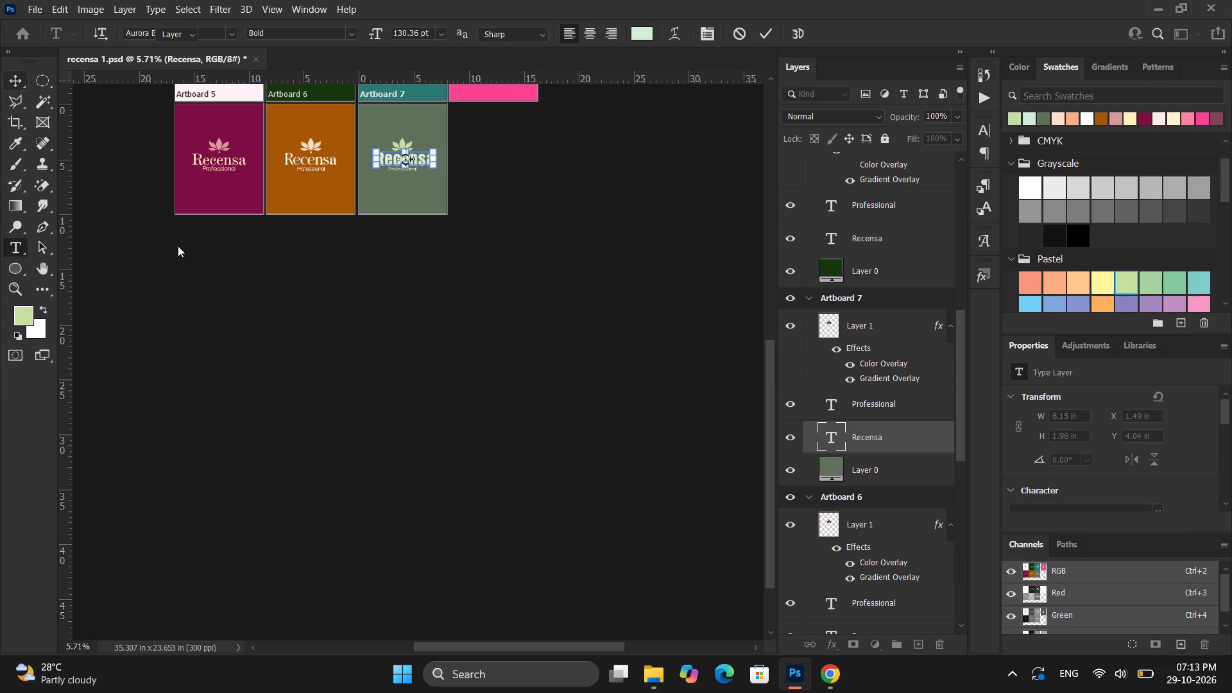
click(588, 406)
Export all seven artboards as 100% quality JPG files into a new folder named recensa in Downloads.
alt+scroll(431, 150, up, 10)
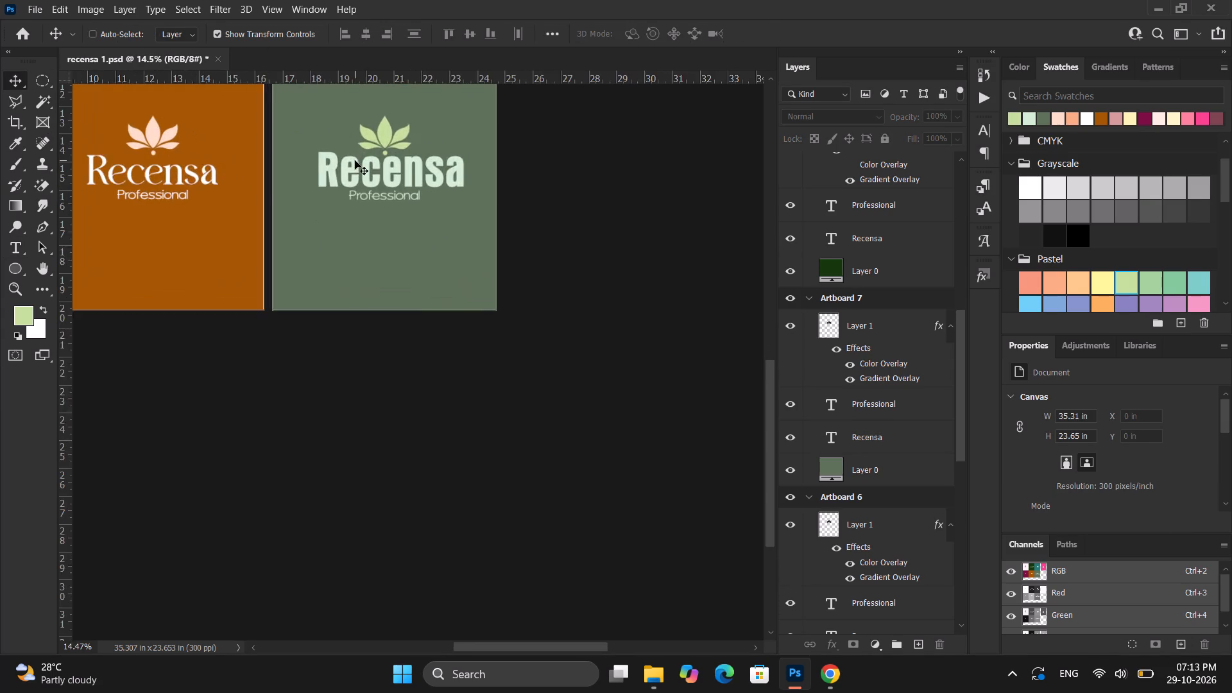
ctrl+alt+scroll(355, 160, up, 6)
ctrl+alt+scroll(355, 160, down, 12)
scroll(433, 191, up, 11)
click(532, 337)
alt+scroll(528, 339, up, 17)
key(ctrl+alt+shift+w)
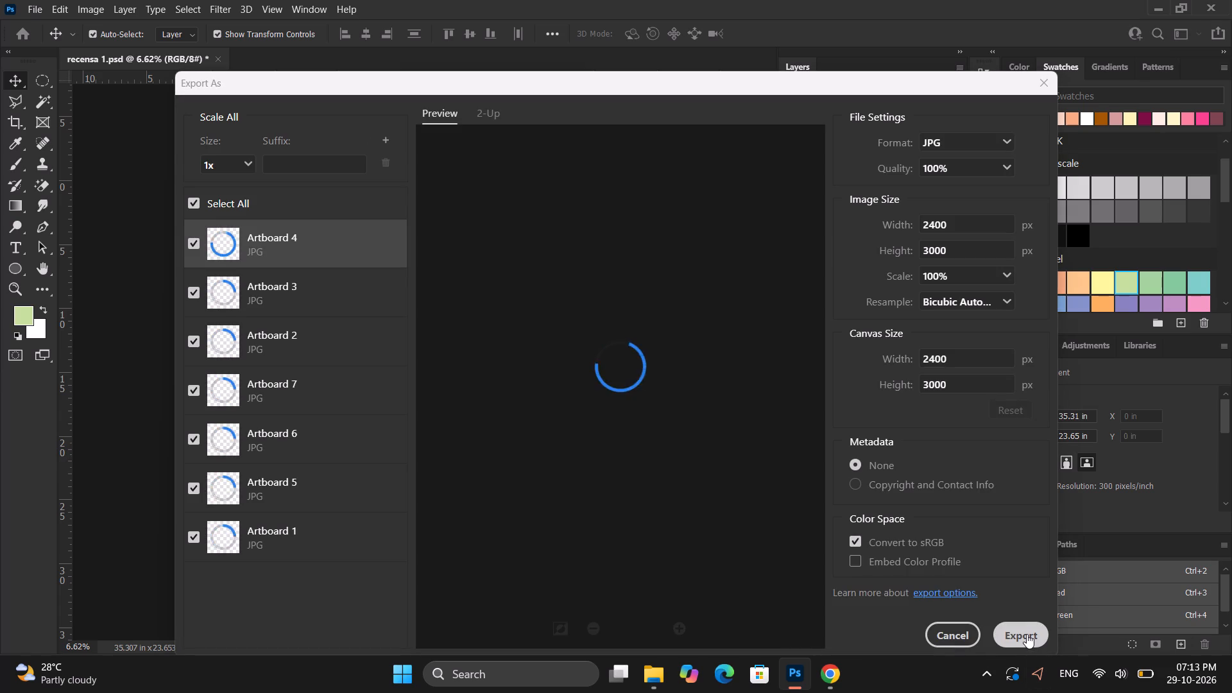
click(1027, 634)
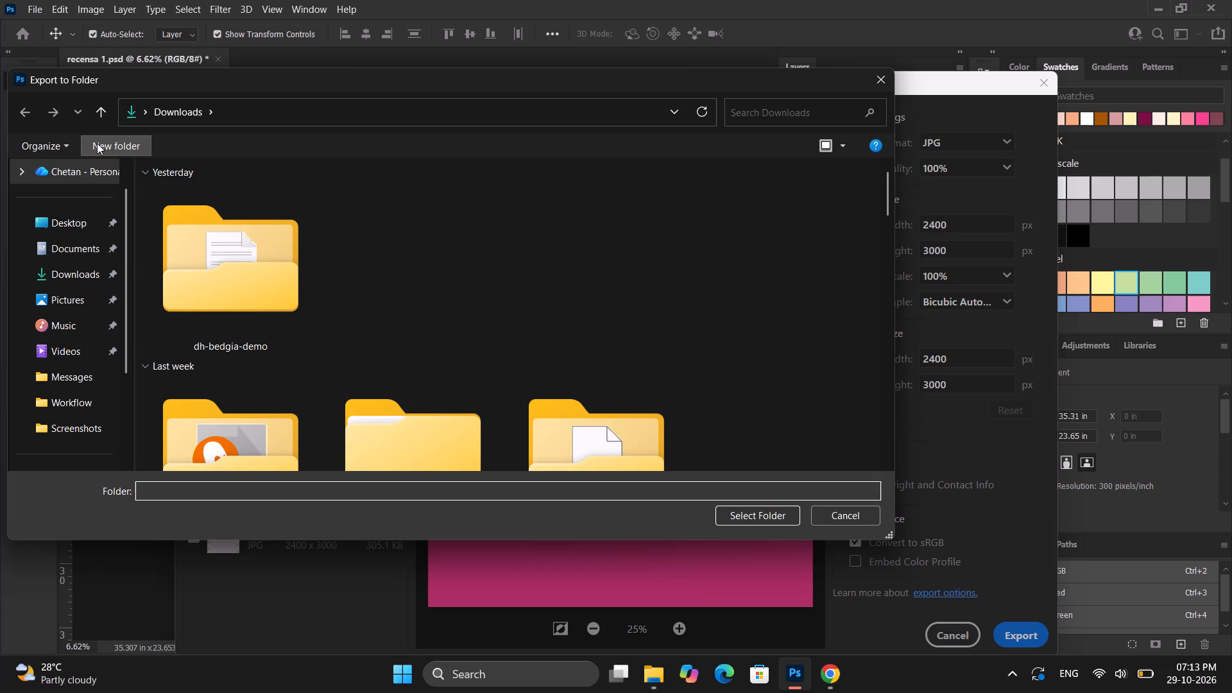
click(98, 142)
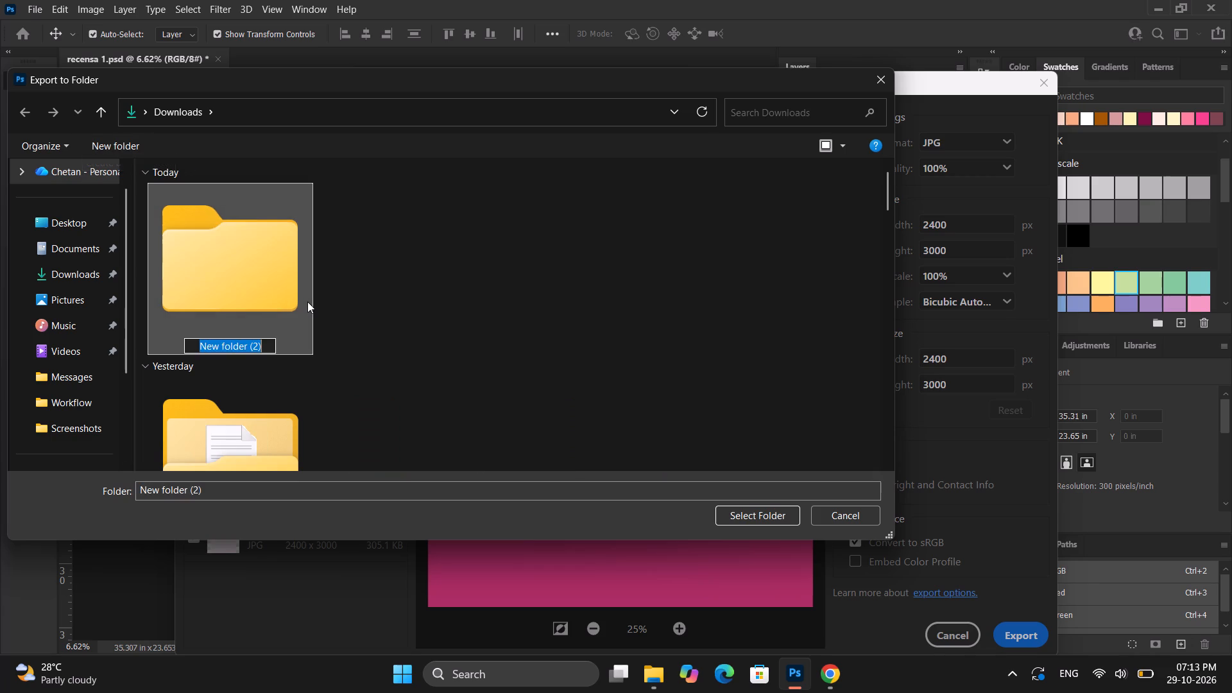
text(recensa)
key(Return)
double_click(225, 291)
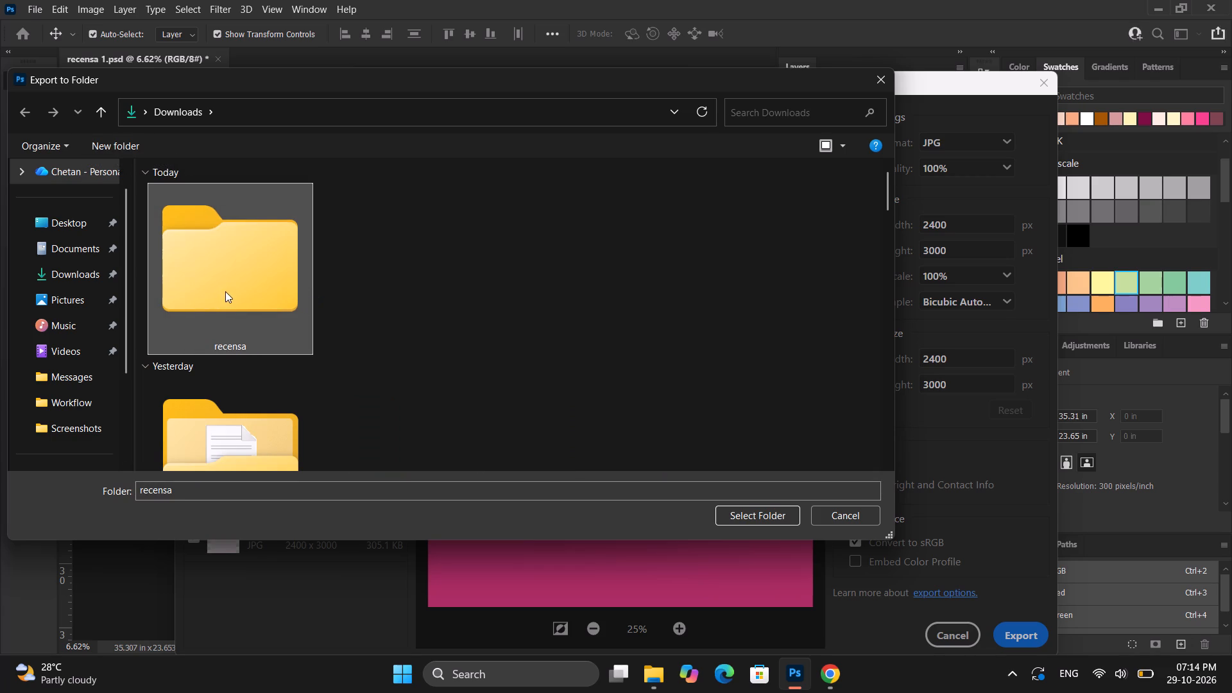
click(737, 517)
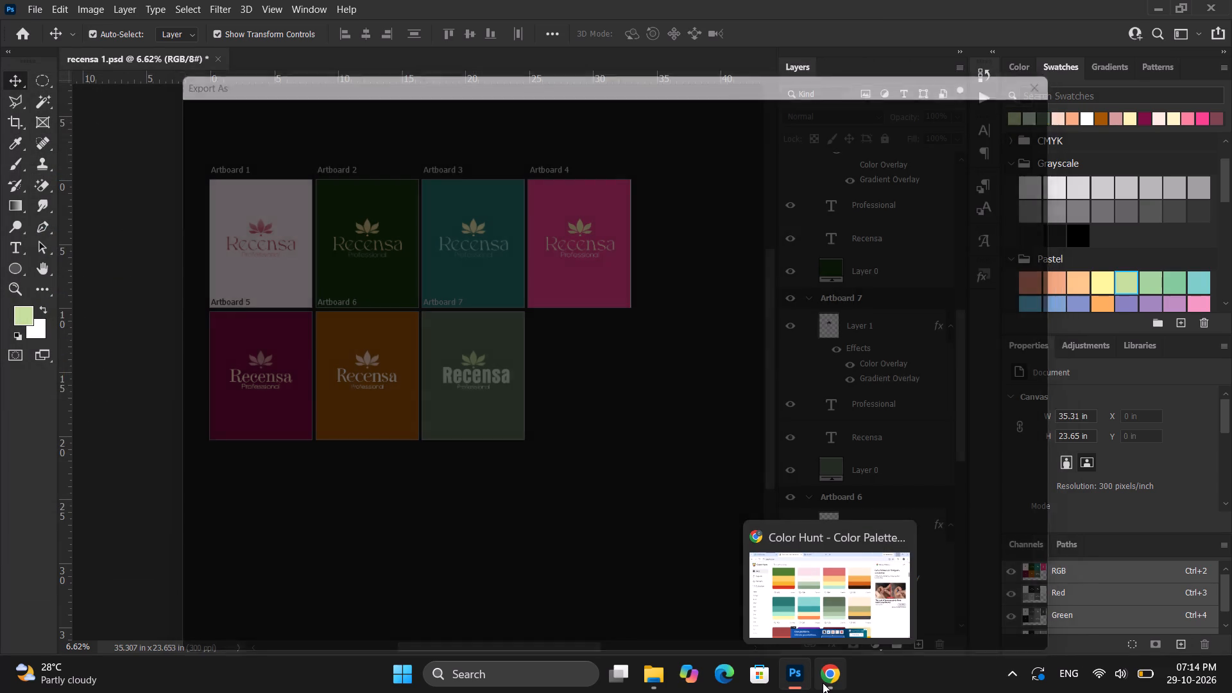
Switch to the Chrome browser window.
click(823, 683)
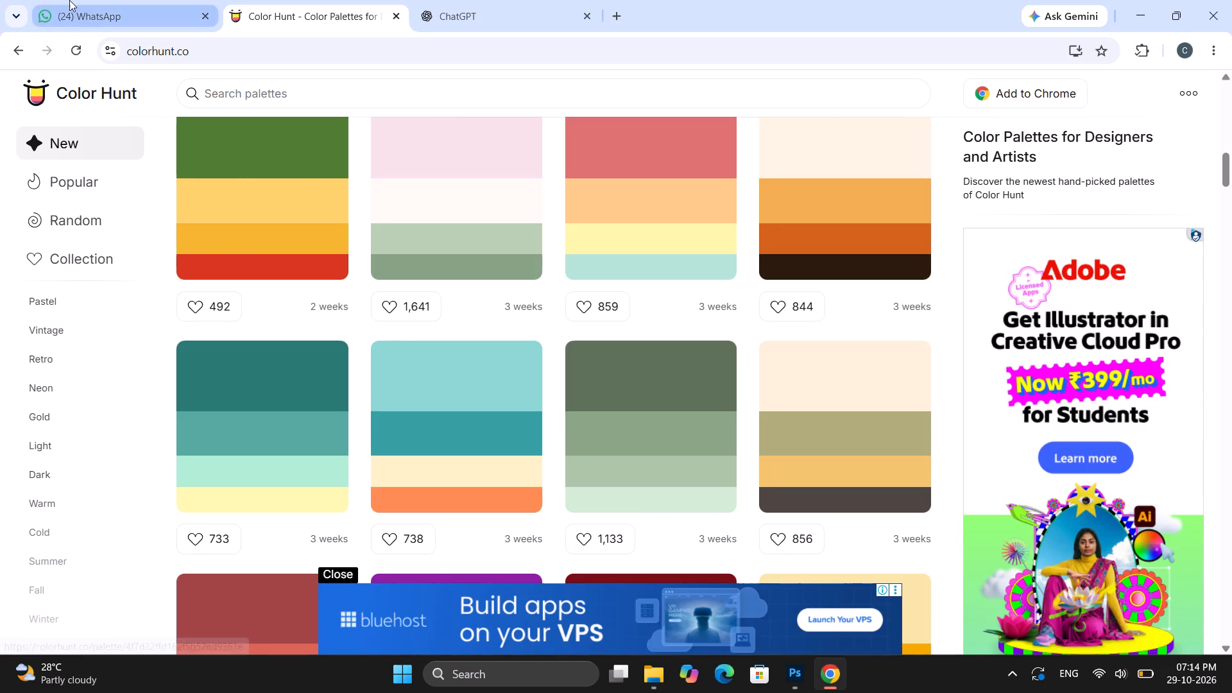